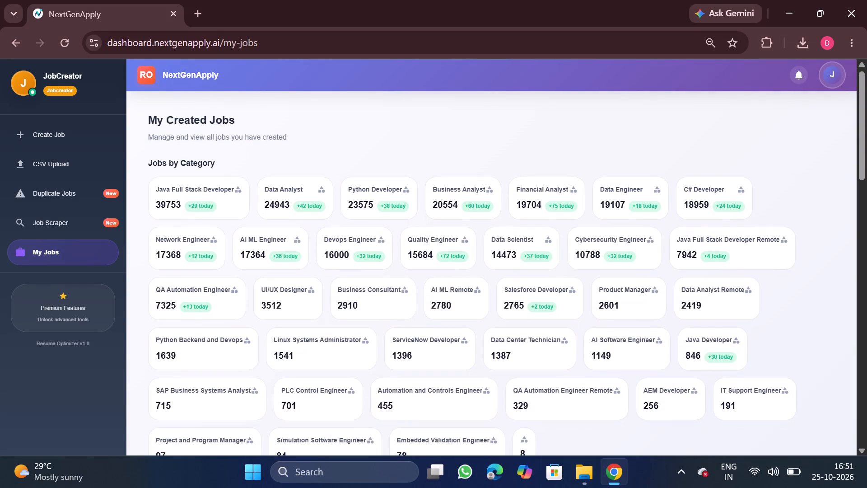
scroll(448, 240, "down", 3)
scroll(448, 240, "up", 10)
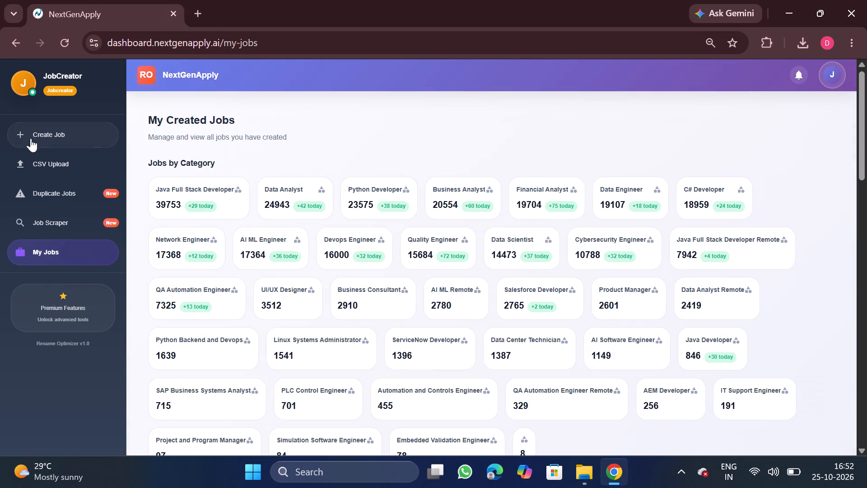
Open the CSV upload page and look through the upload history for the ServiceNow Developer entry.
left_click(49, 157)
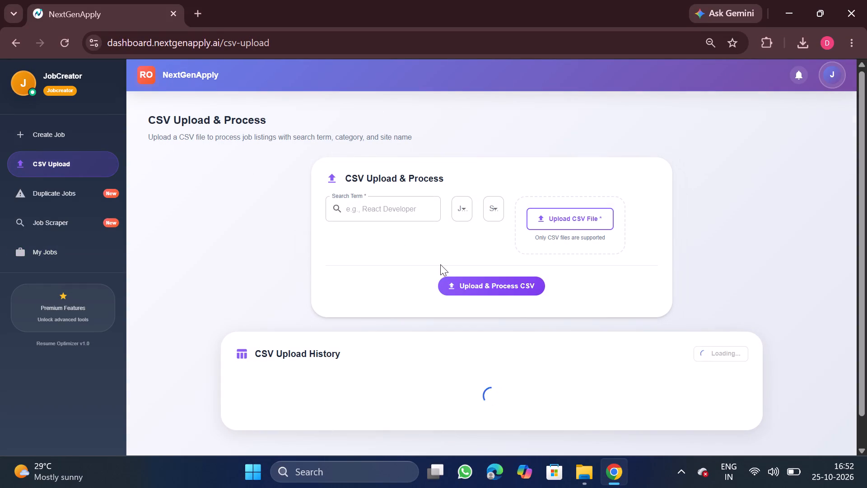
scroll(648, 337, "down", 1)
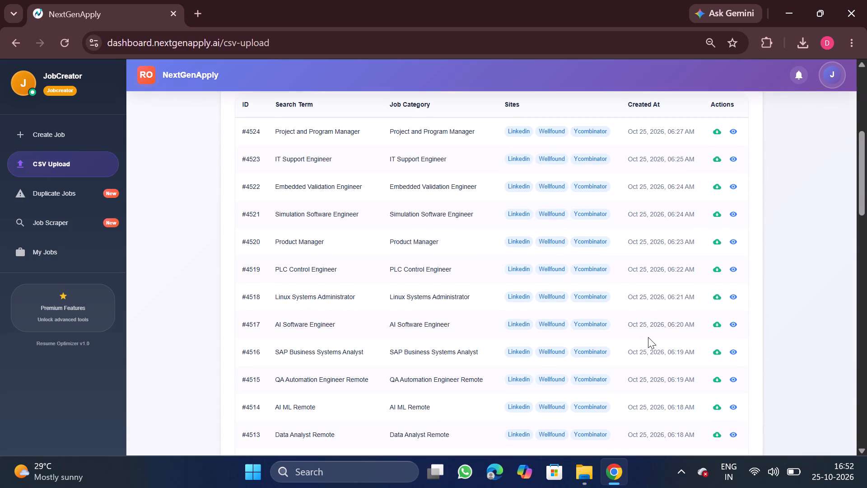
scroll(648, 337, "down", 4)
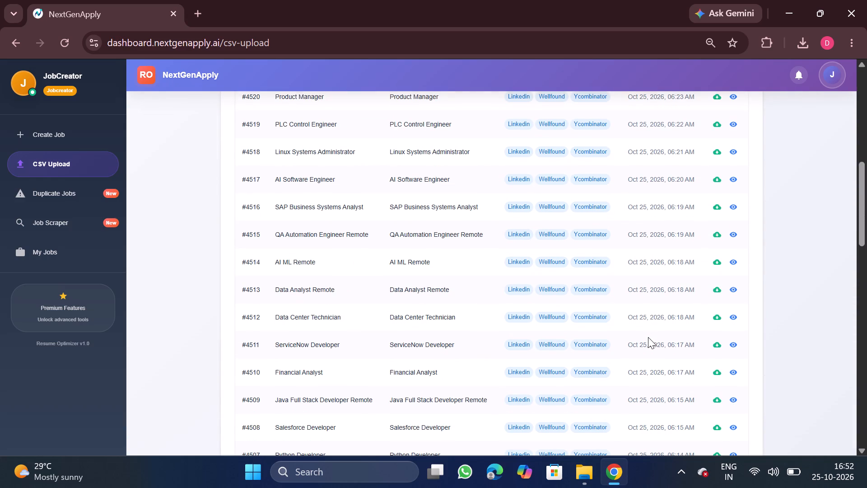
scroll(648, 337, "down", 1)
scroll(648, 337, "up", 2)
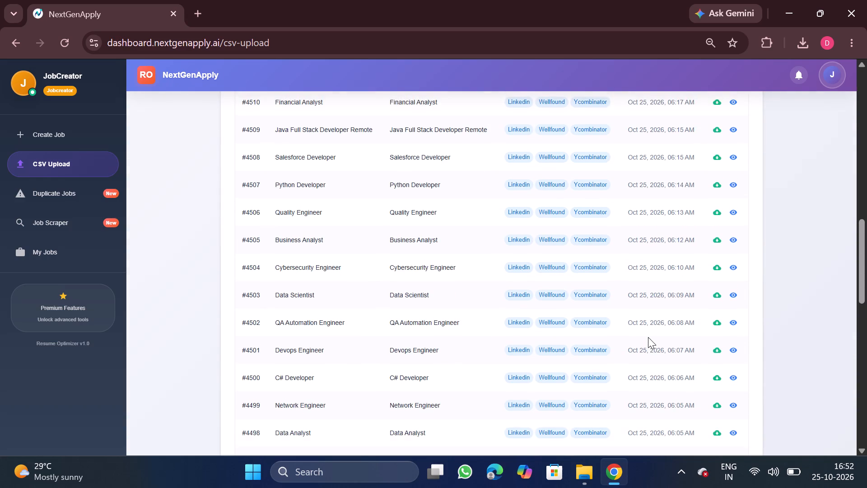
scroll(648, 337, "up", 1)
scroll(648, 337, "down", 1)
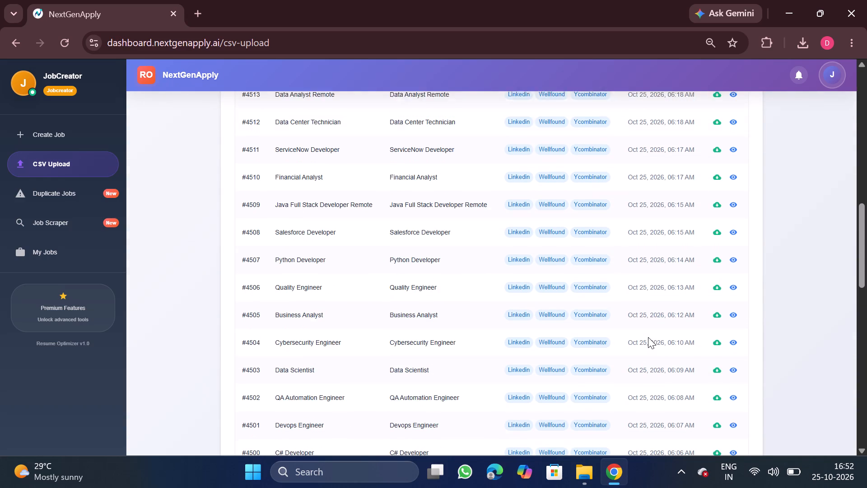
scroll(648, 337, "up", 4)
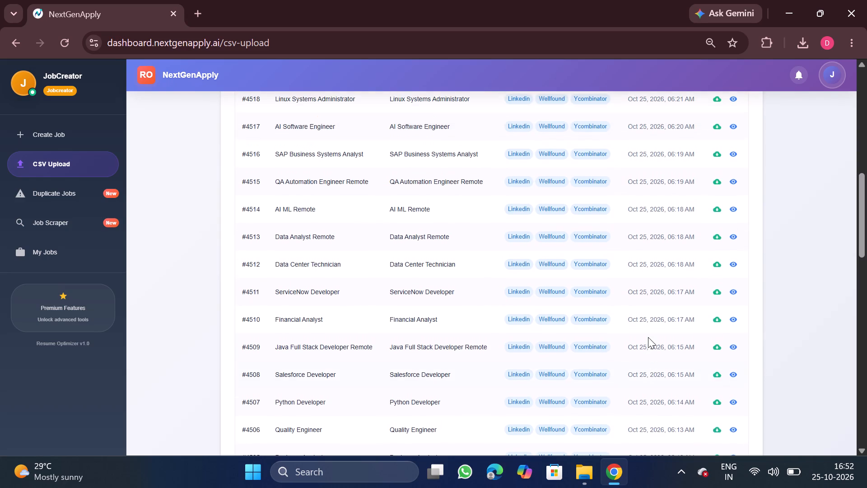
scroll(648, 337, "up", 2)
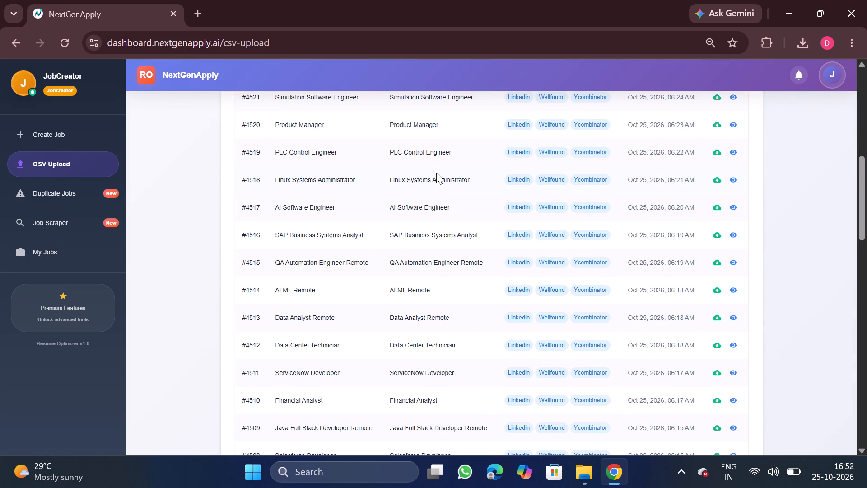
scroll(436, 173, "up", 1)
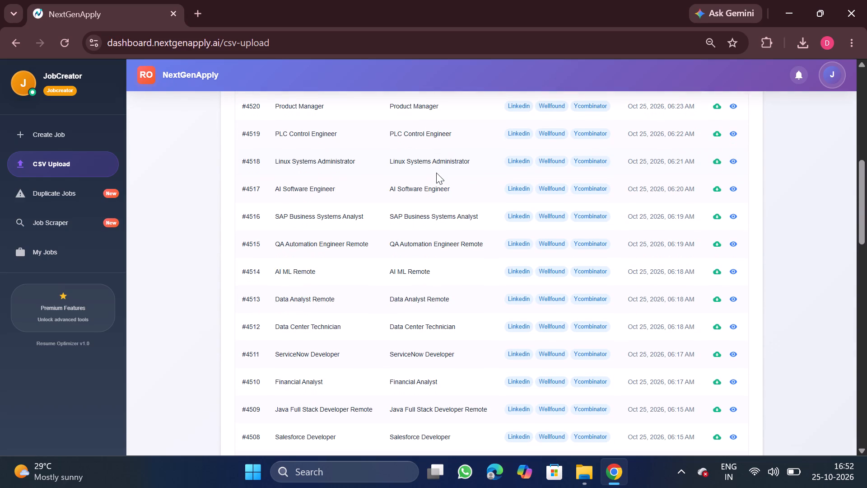
Download the processed CSV of the ServiceNow Developer upload and open it in Excel.
left_click(713, 352)
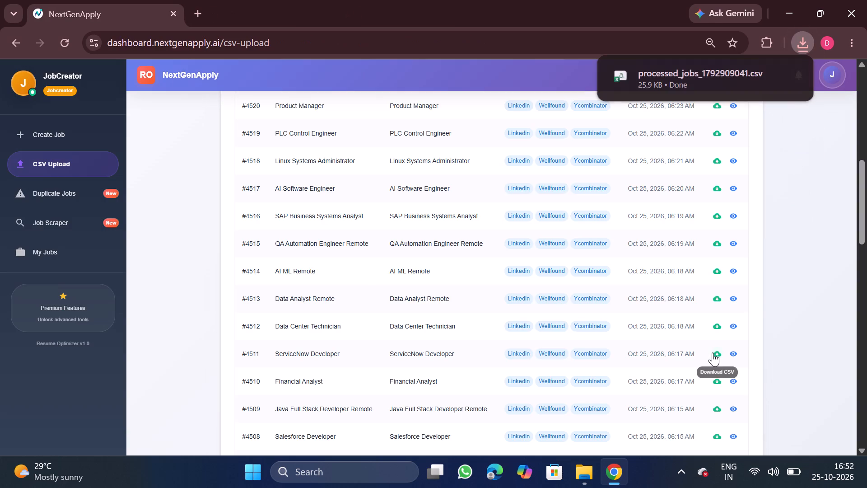
left_click(689, 80)
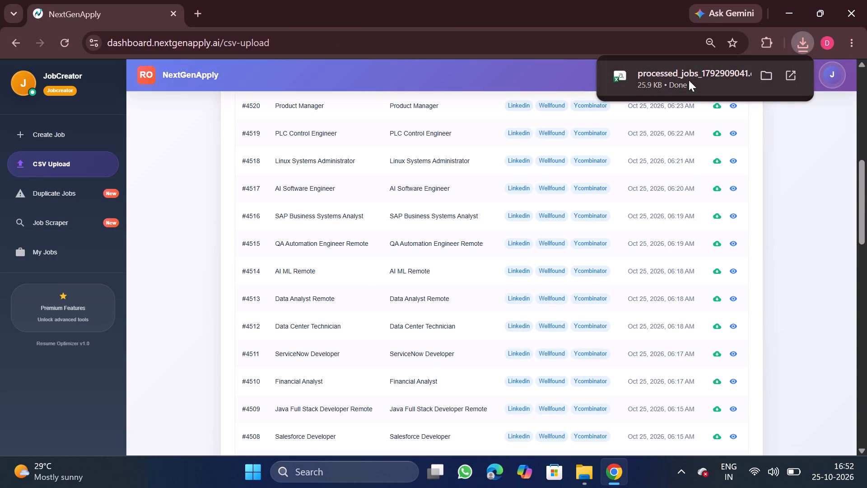
left_click(689, 80)
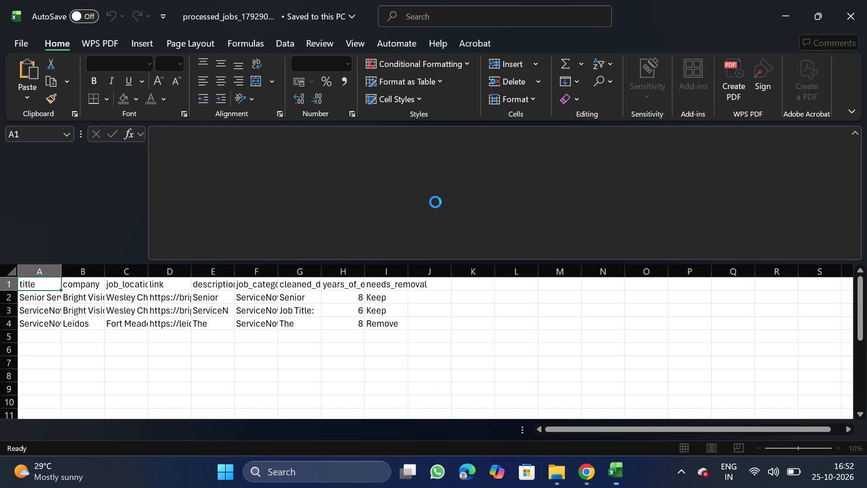
Remove duplicate rows from the whole job table, comparing only the company column.
left_click(4, 297)
key("ctrl+shift+Down")
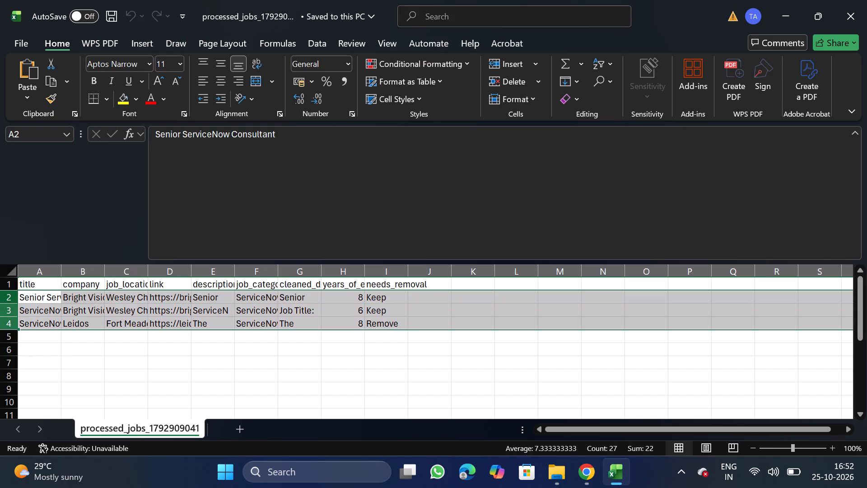
left_click(113, 315)
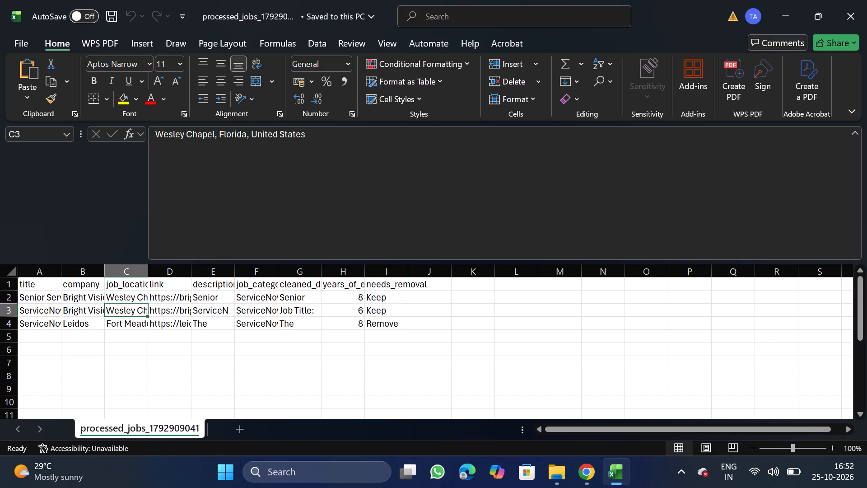
key("ctrl+a")
left_click(311, 47)
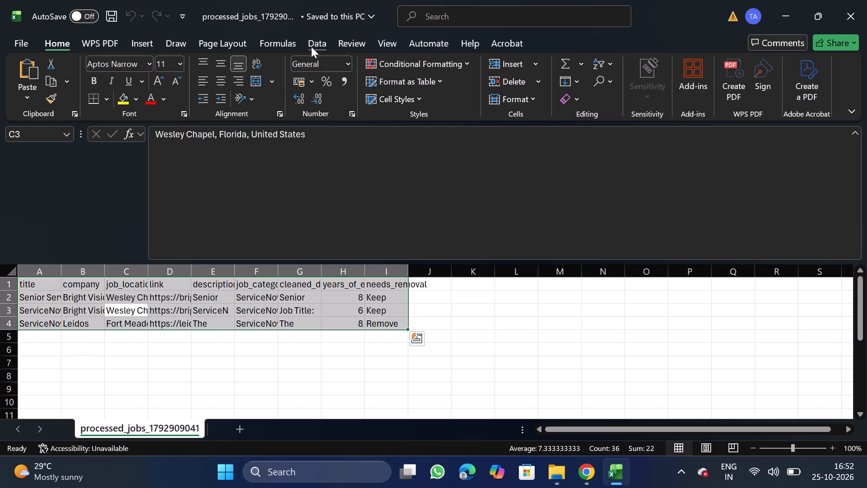
left_click(573, 84)
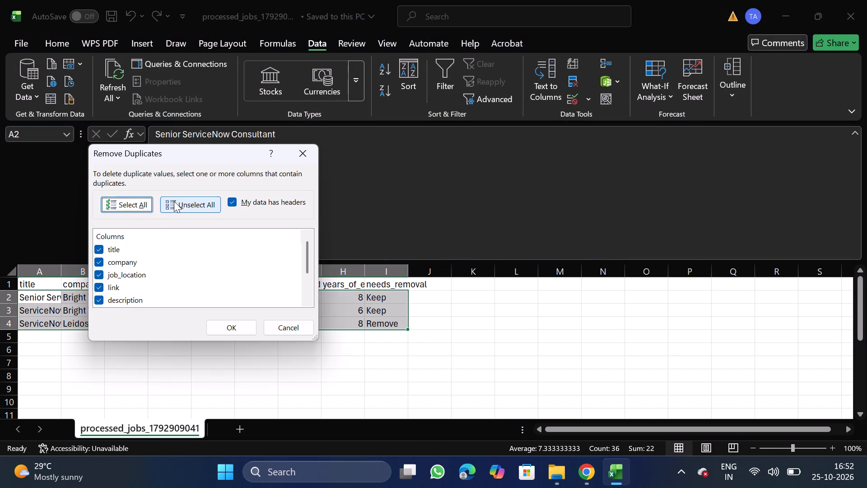
left_click(180, 204)
left_click(97, 263)
left_click(245, 335)
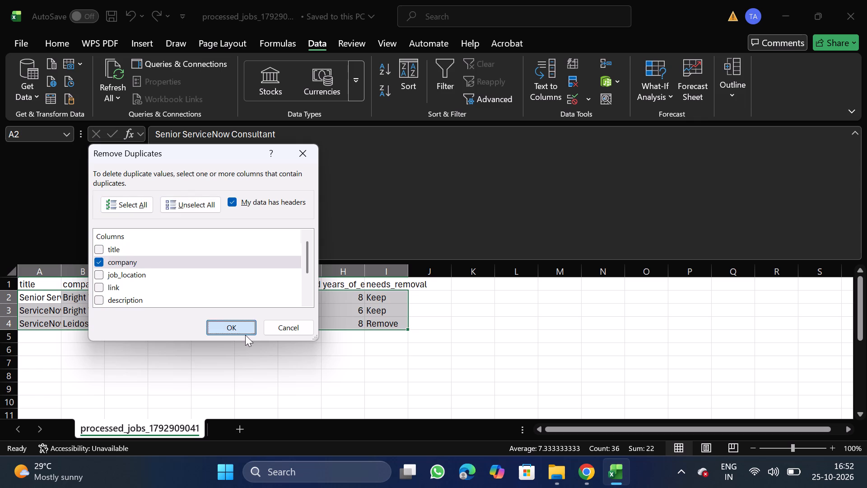
left_click(524, 272)
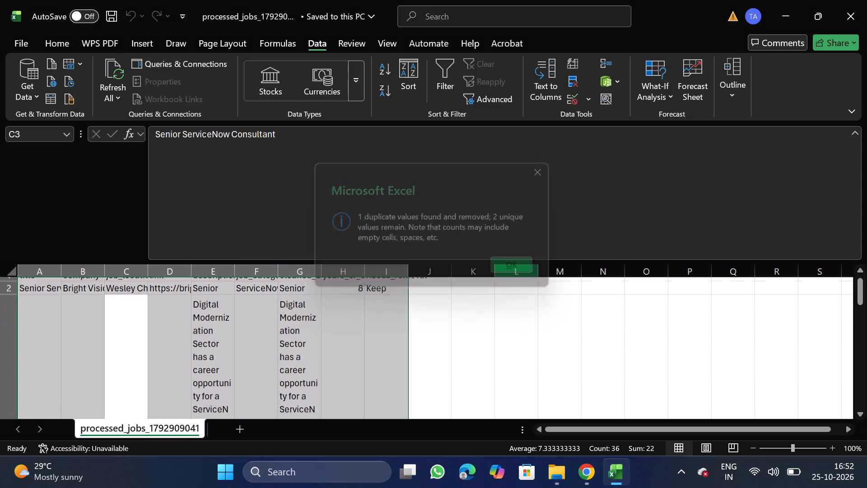
Add filters to the header row and filter the needs_removal column to show only Remove rows.
scroll(347, 335, "down", 4)
scroll(347, 335, "up", 3)
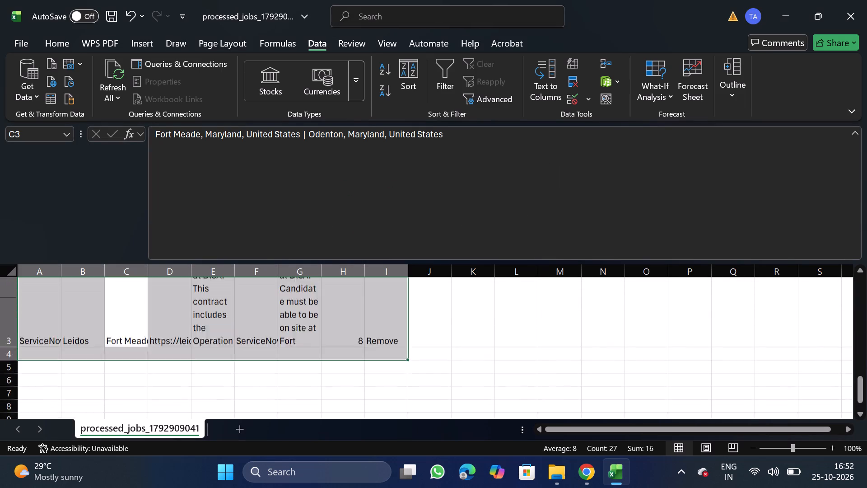
scroll(347, 335, "up", 5)
scroll(347, 335, "down", 1)
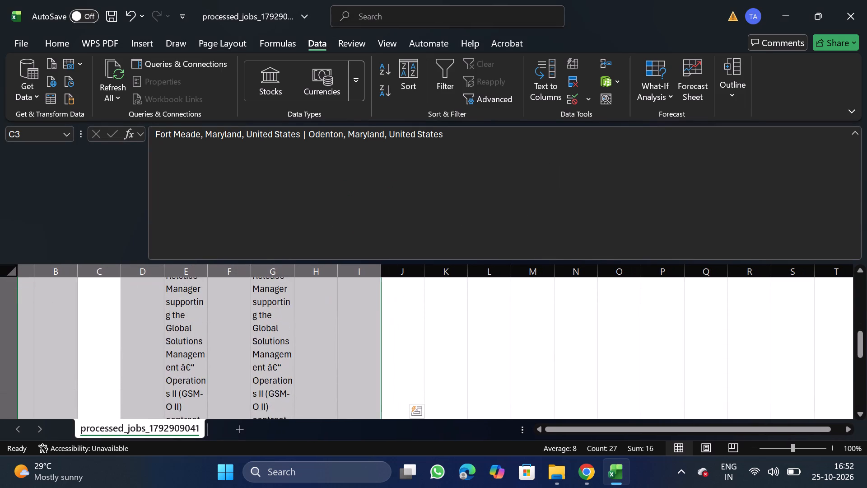
scroll(347, 335, "down", 1)
left_click(50, 341)
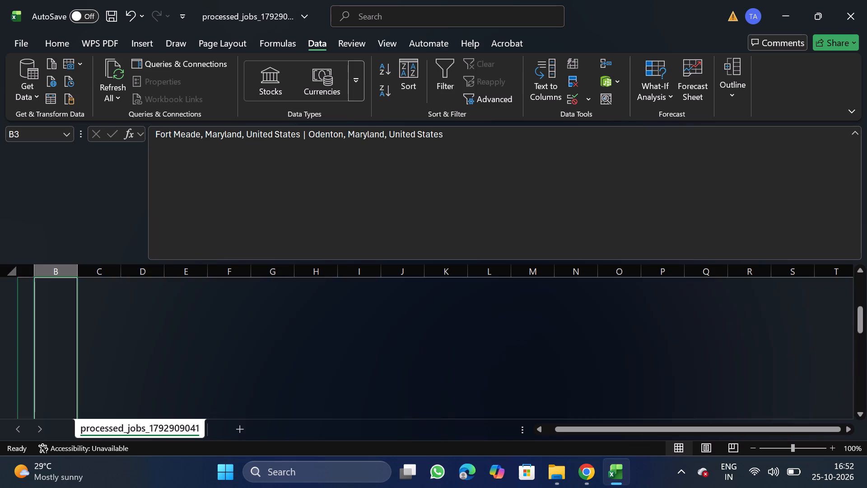
scroll(167, 368, "up", 2)
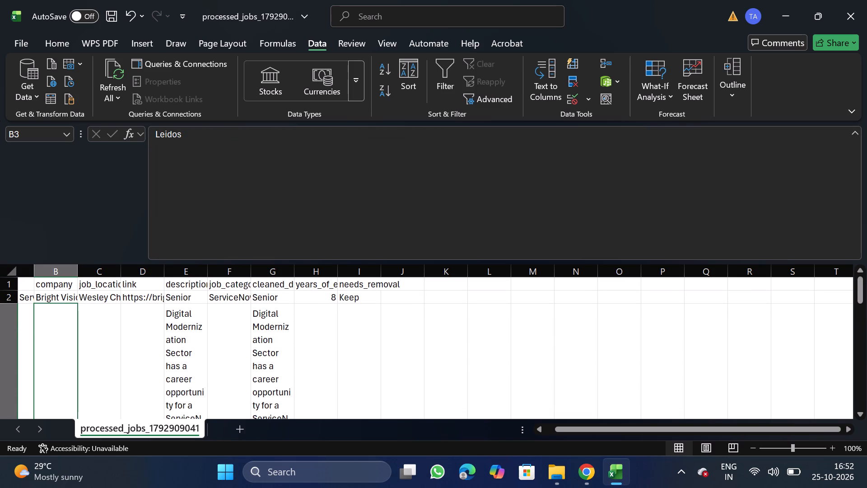
left_click(360, 280)
left_click(443, 77)
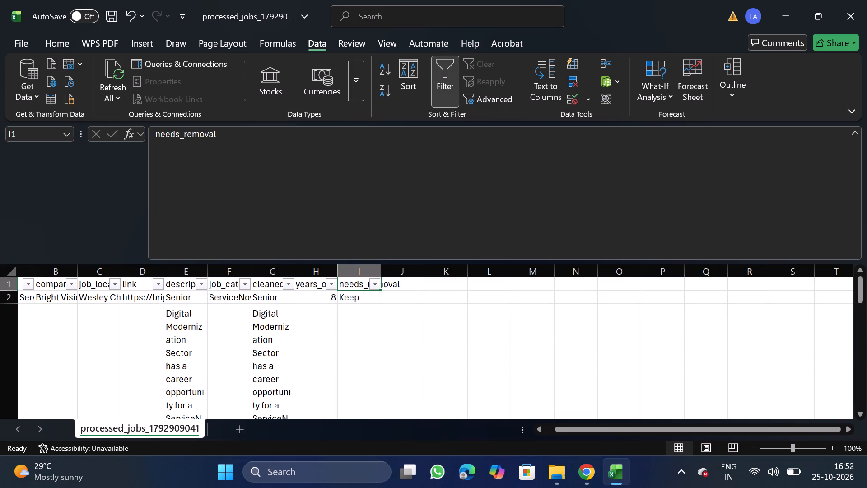
left_click(370, 285)
left_click(237, 322)
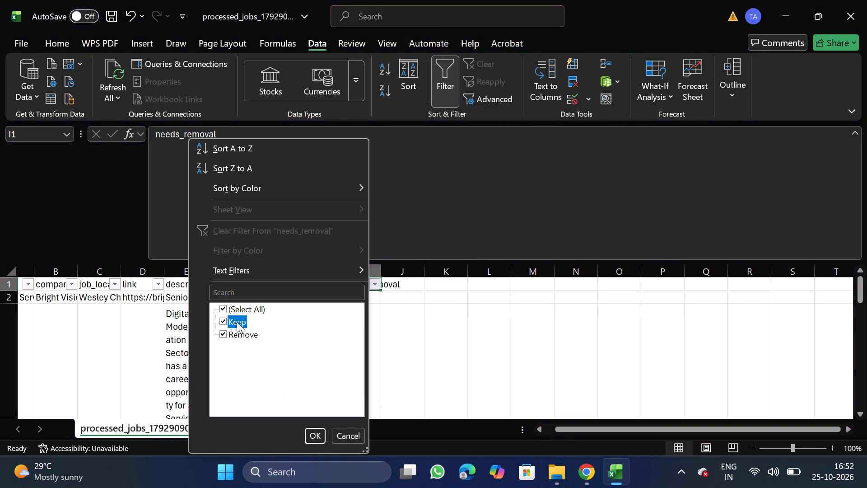
left_click(321, 438)
Delete all the filtered rows below the header and turn the filter off.
left_click(2, 314)
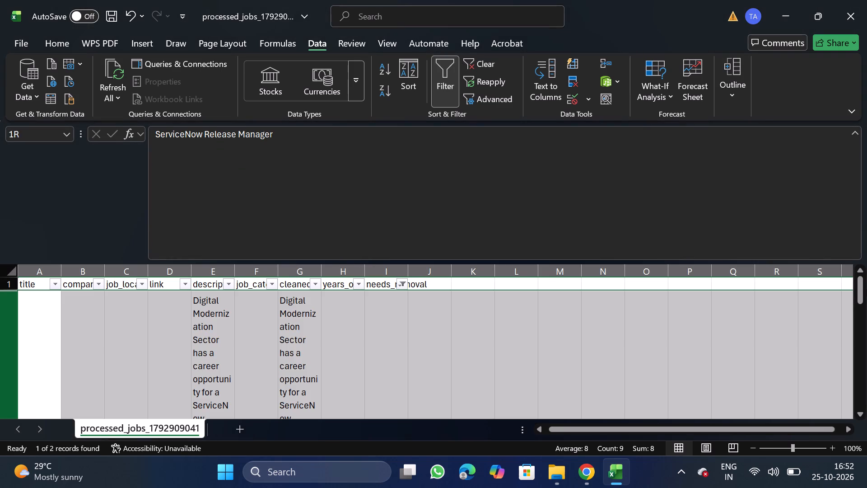
key("ctrl+shift+Down")
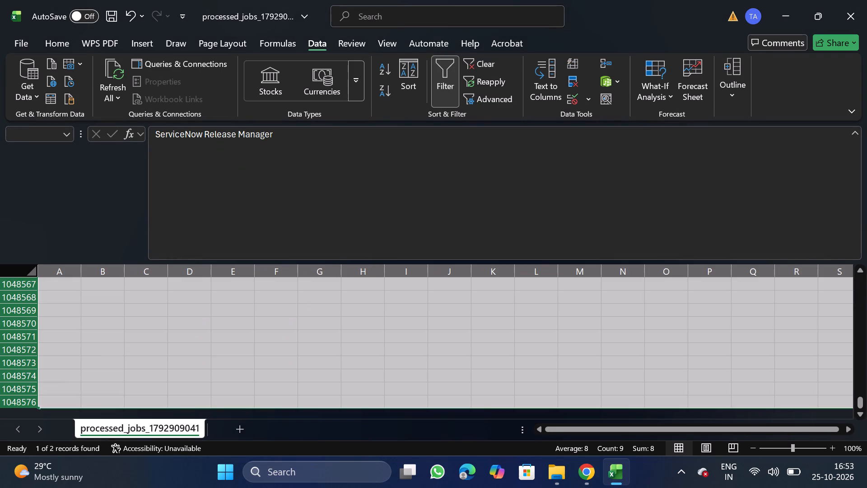
right_click(156, 343)
left_click(215, 225)
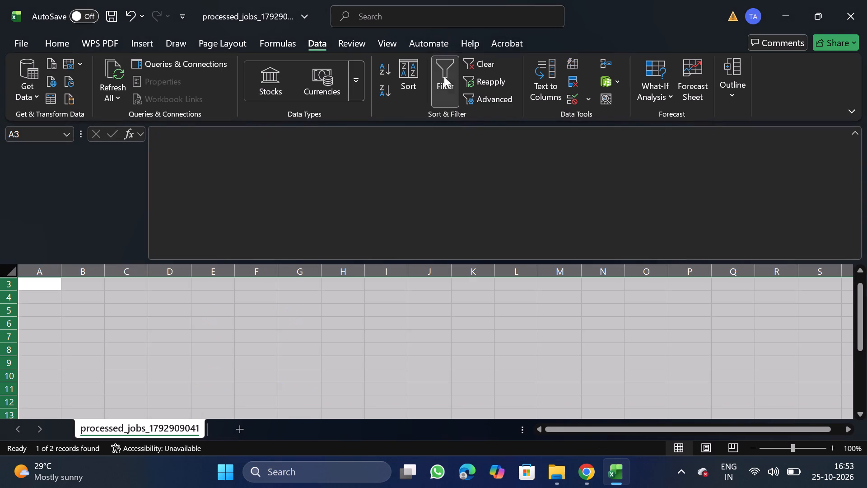
left_click(445, 86)
Delete the entire needs_removal column from the sheet.
left_click_drag(863, 323, 861, 275)
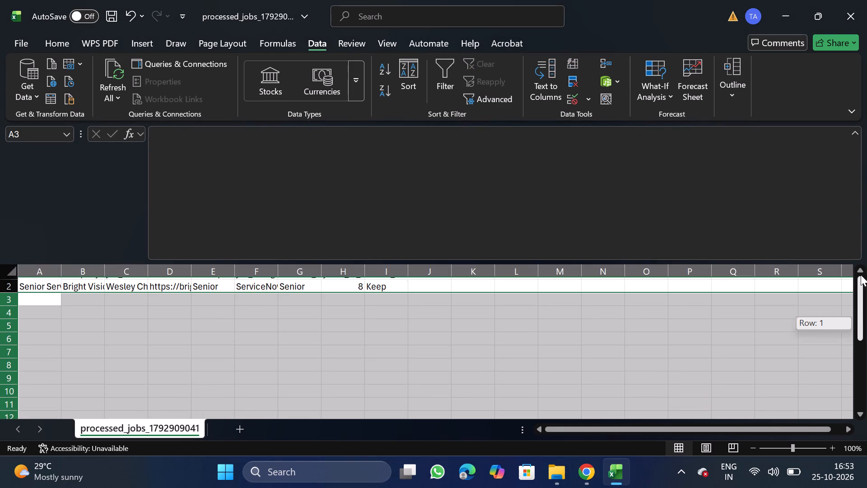
left_click_drag(861, 275, 855, 219)
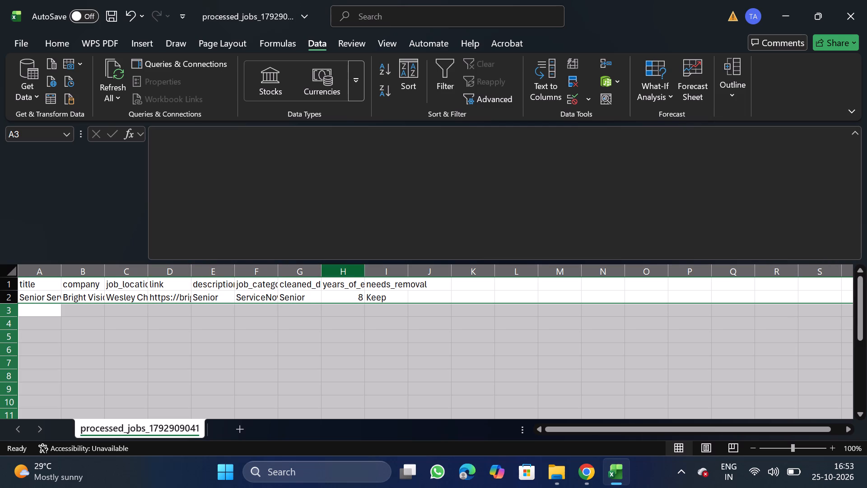
left_click_drag(387, 271, 387, 300)
right_click(387, 300)
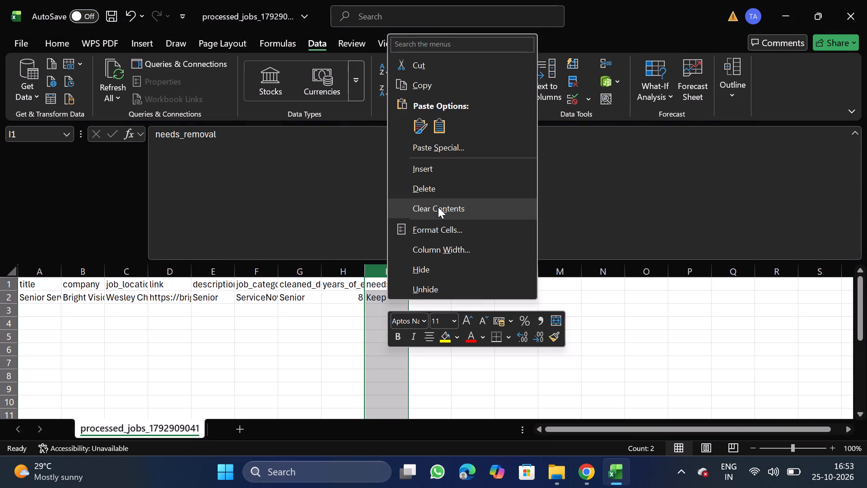
left_click(455, 193)
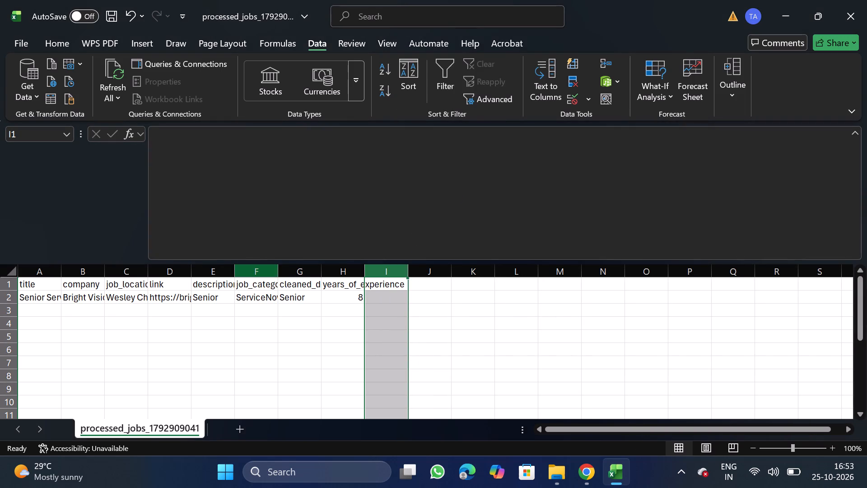
Move the job_category column to the front of the table, before the title column.
left_click(262, 269)
key("ctrl+x")
left_click_drag(42, 264, 37, 295)
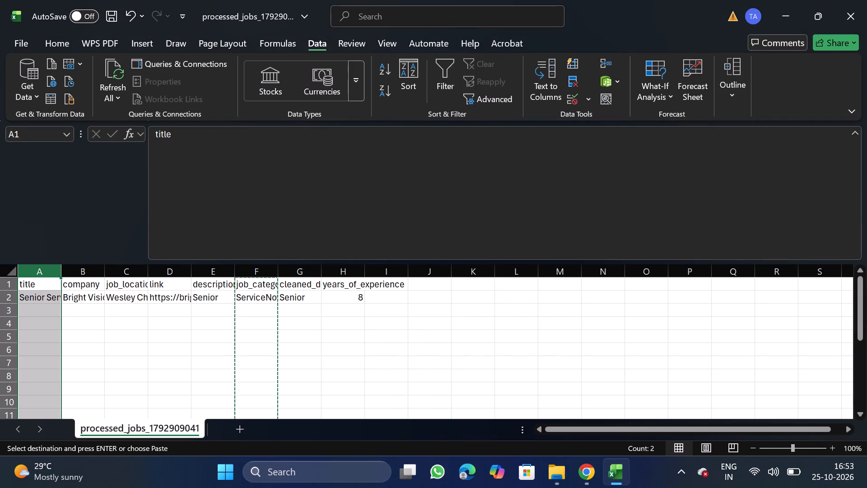
right_click(37, 295)
left_click(96, 172)
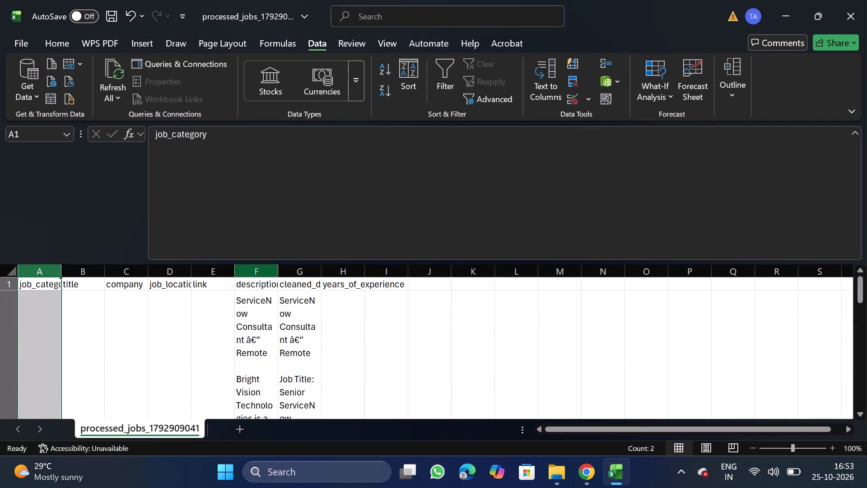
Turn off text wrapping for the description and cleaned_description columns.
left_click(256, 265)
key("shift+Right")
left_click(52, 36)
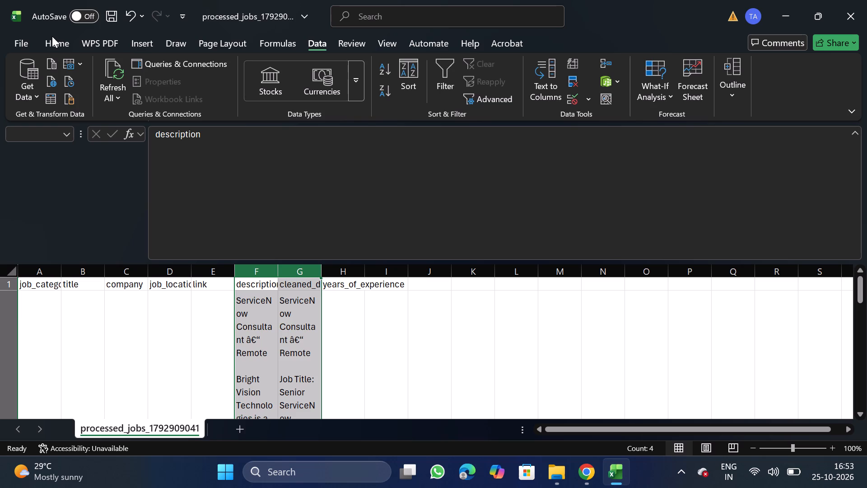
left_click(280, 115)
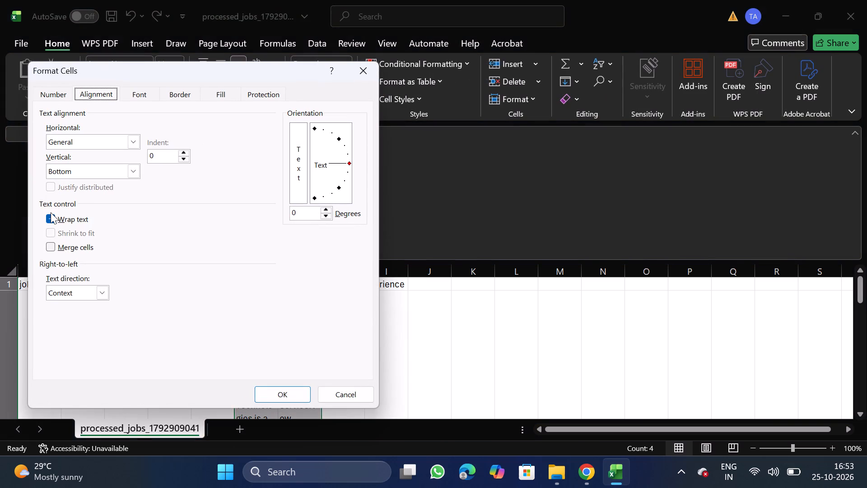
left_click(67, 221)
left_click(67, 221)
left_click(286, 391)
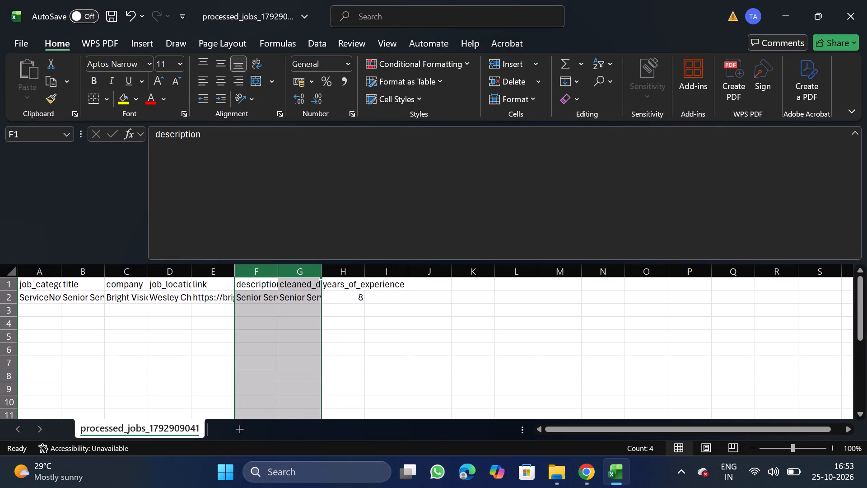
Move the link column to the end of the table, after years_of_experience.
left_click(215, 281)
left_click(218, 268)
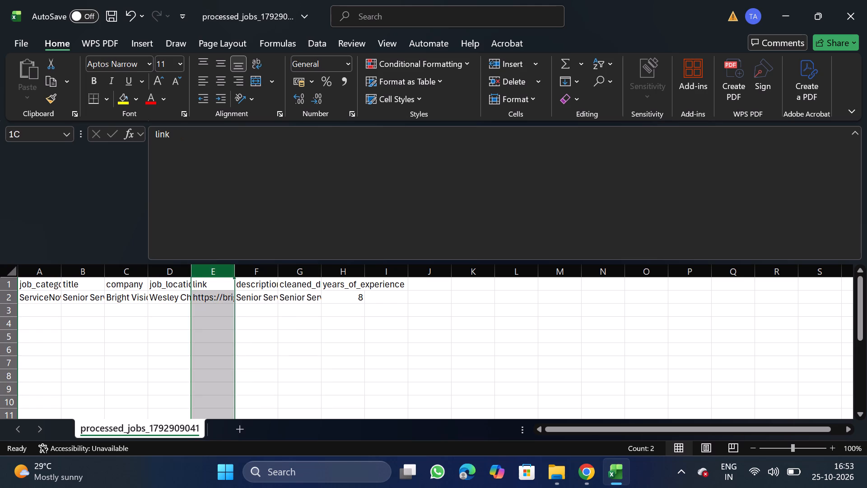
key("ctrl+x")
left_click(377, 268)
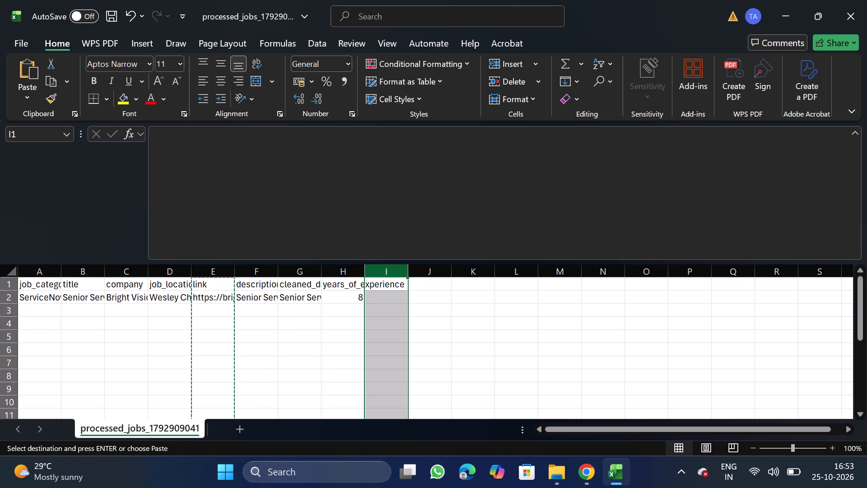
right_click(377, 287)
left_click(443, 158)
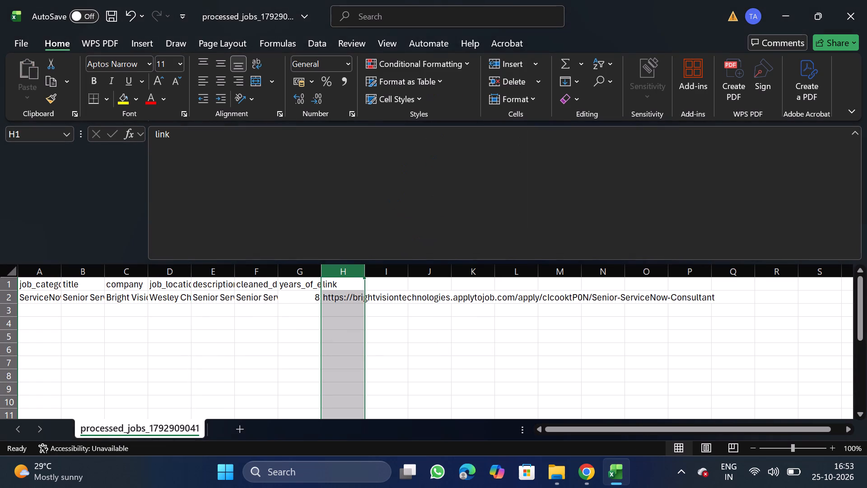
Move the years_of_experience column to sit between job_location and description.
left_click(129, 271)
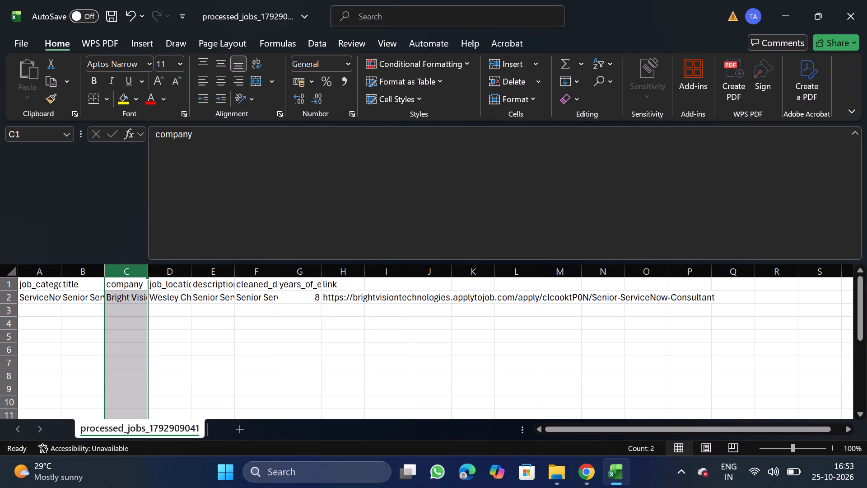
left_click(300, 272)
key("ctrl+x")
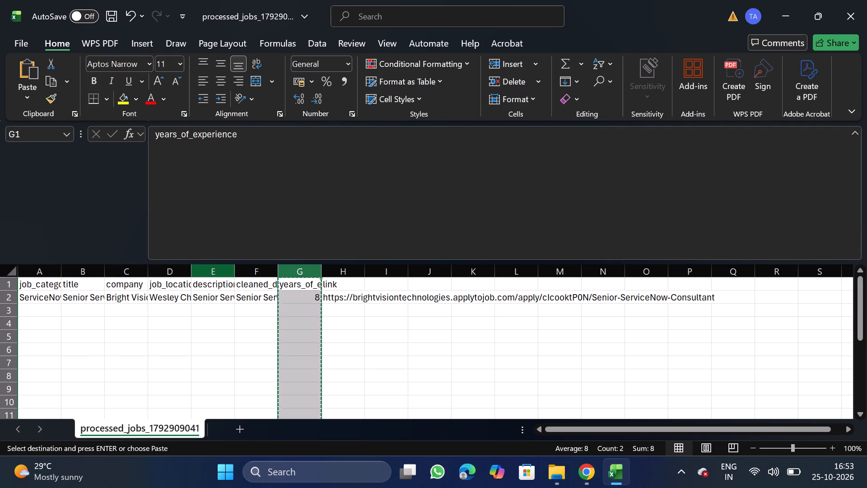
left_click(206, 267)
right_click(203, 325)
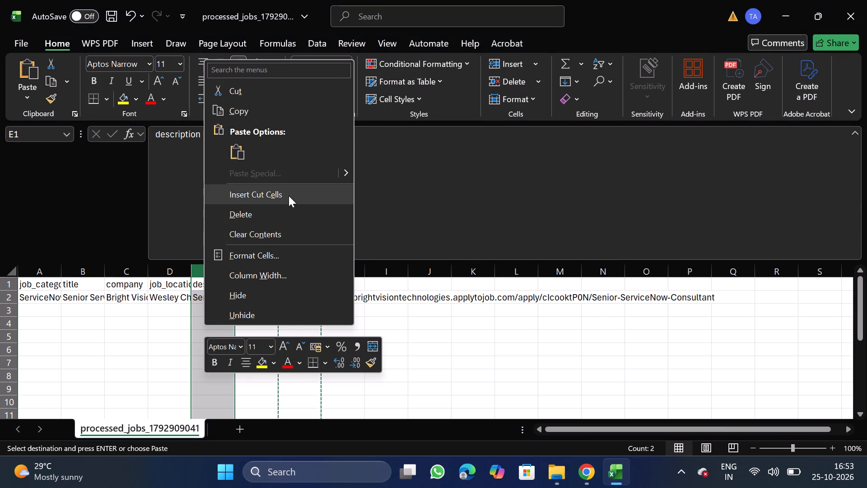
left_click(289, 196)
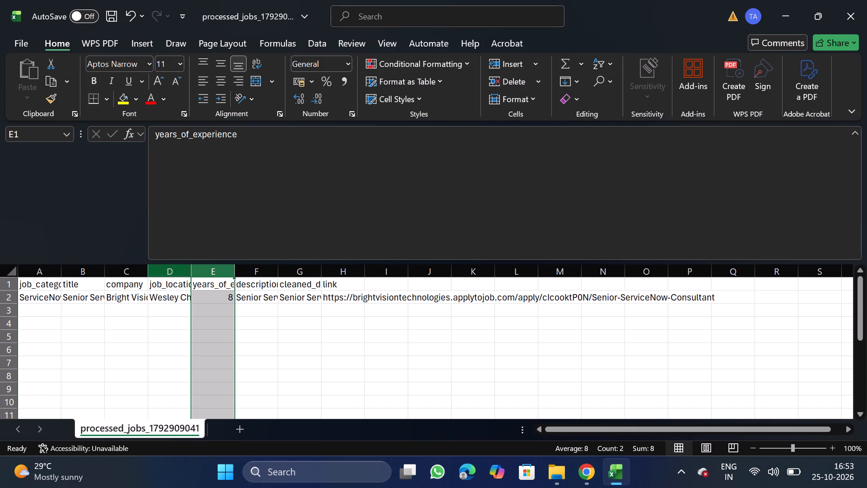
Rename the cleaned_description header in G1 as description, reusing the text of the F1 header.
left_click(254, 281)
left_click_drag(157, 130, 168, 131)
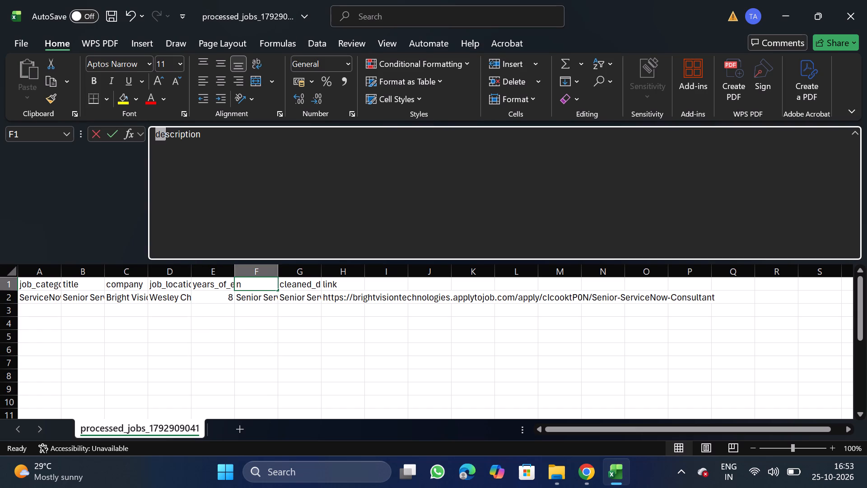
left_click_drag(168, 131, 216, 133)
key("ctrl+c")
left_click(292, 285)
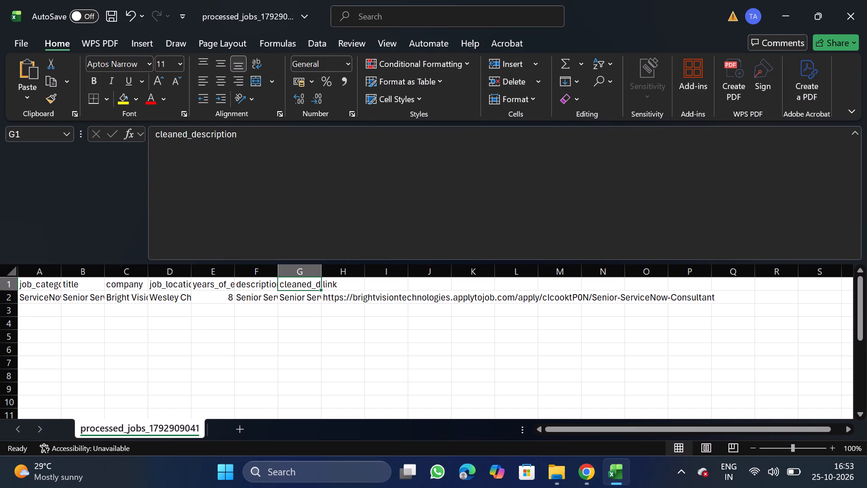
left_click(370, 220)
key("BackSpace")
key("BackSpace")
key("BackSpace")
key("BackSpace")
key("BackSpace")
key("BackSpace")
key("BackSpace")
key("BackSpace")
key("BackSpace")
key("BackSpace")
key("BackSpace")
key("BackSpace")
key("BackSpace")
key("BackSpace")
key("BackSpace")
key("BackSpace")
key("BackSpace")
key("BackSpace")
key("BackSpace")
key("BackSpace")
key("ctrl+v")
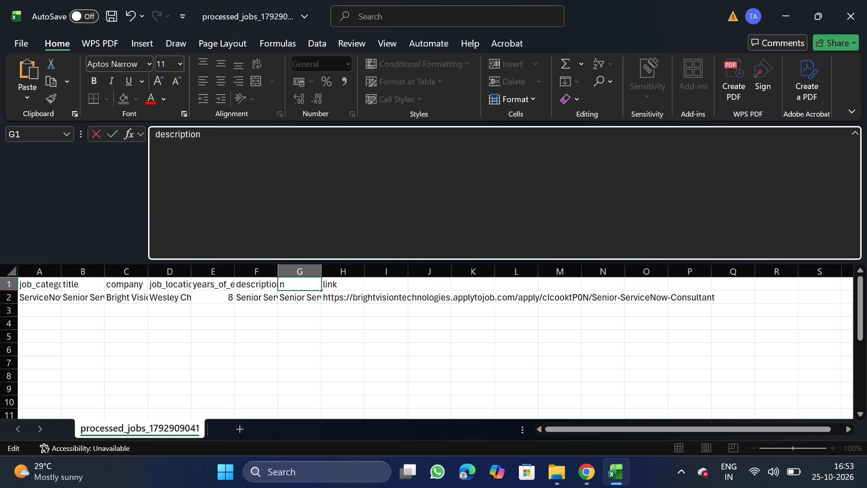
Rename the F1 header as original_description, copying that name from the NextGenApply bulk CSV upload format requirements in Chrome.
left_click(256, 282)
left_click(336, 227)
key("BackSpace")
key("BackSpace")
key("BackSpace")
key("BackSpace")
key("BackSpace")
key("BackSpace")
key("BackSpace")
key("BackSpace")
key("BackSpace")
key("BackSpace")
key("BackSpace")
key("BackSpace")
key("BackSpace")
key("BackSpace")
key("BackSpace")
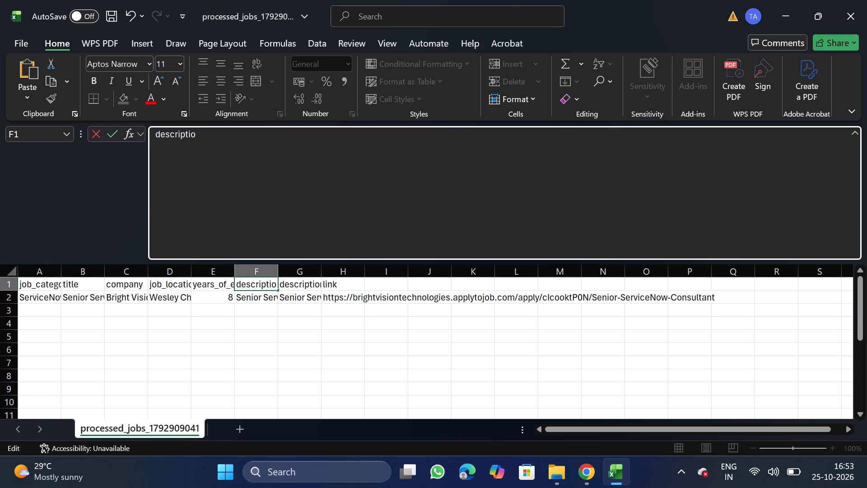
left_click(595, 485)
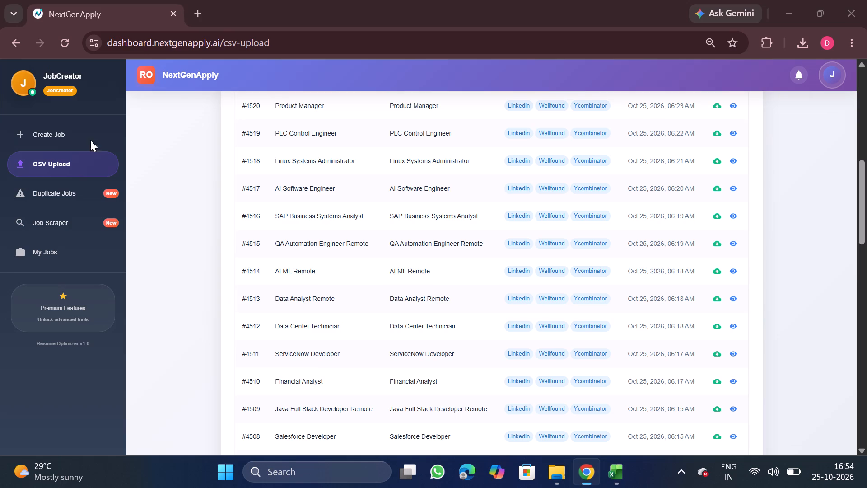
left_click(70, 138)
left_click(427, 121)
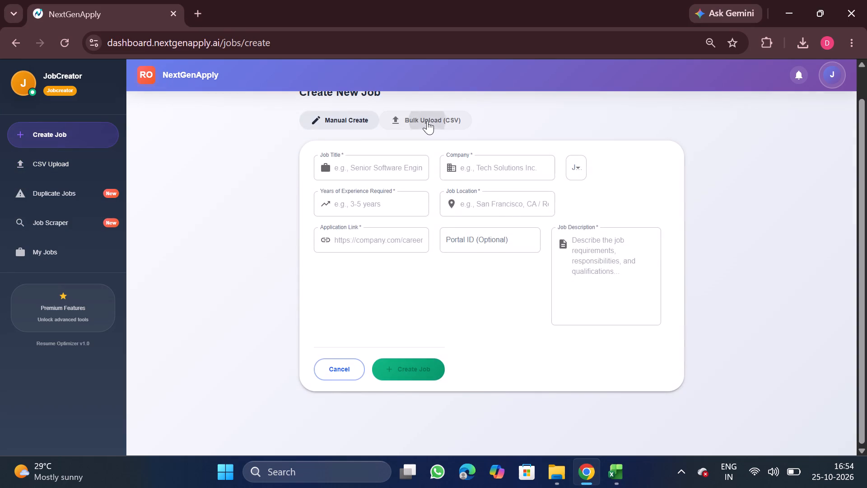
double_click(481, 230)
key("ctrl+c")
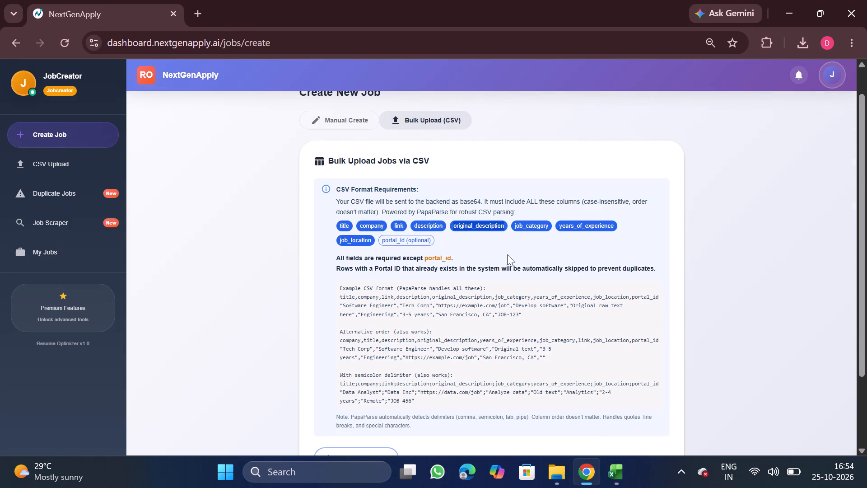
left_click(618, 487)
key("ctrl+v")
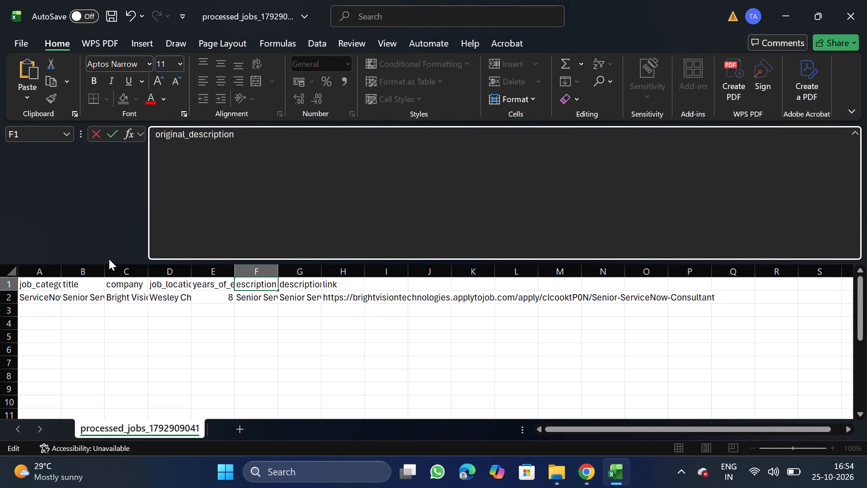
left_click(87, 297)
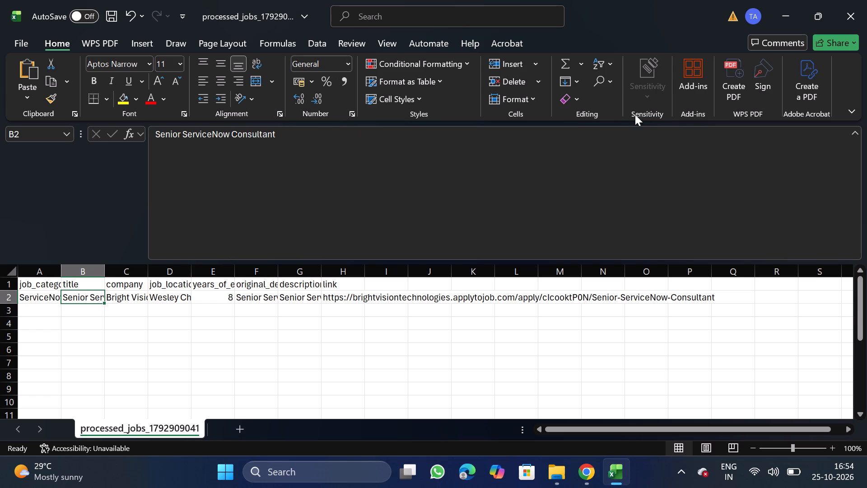
Close the ServiceNow Developer workbook without saving the changes.
left_click(849, 8)
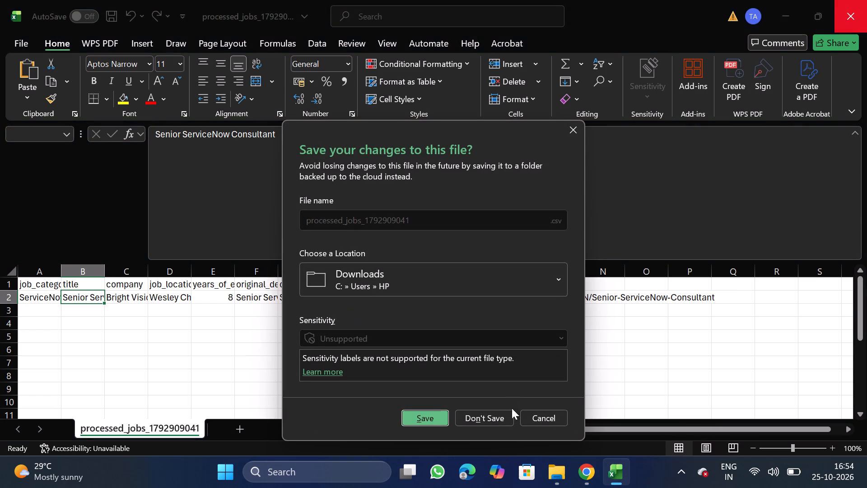
left_click(481, 413)
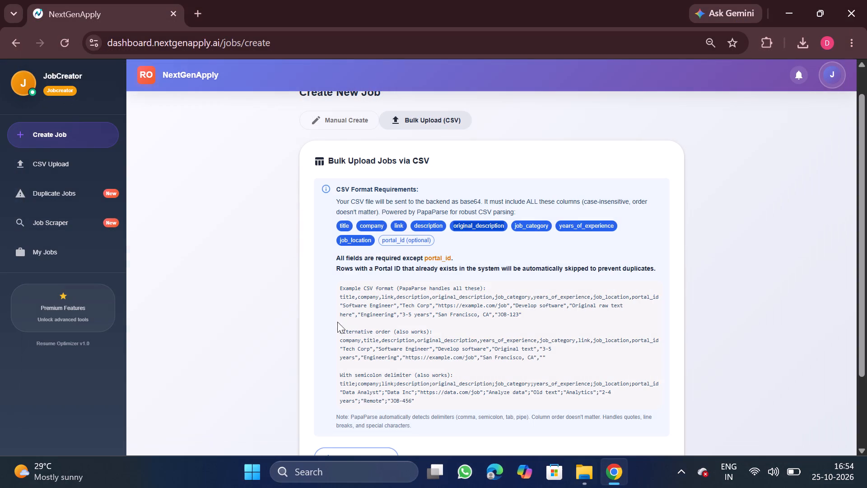
Download the processed Data Center Technician CSV (#4512) from the CSV Upload History and open it in Excel.
left_click(70, 165)
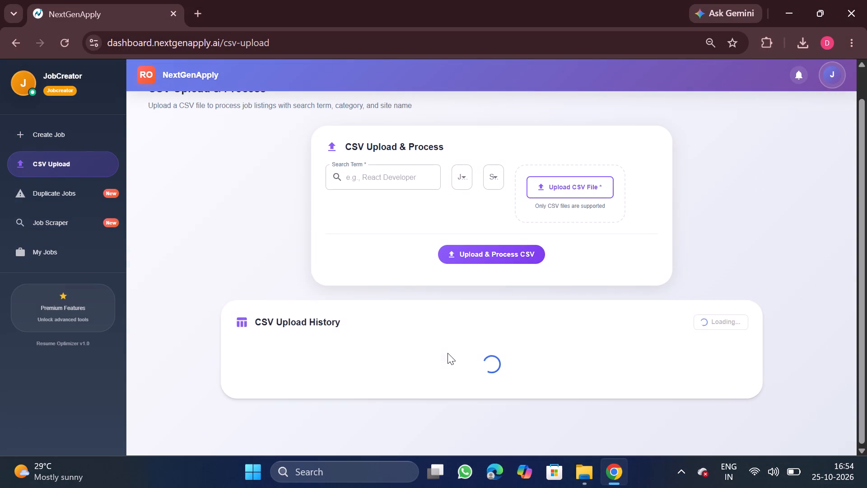
scroll(549, 363, "down", 1)
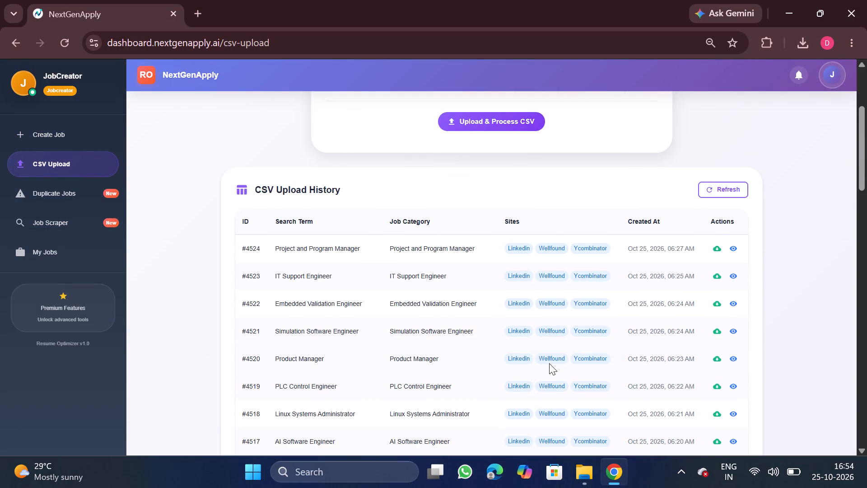
scroll(549, 363, "down", 2)
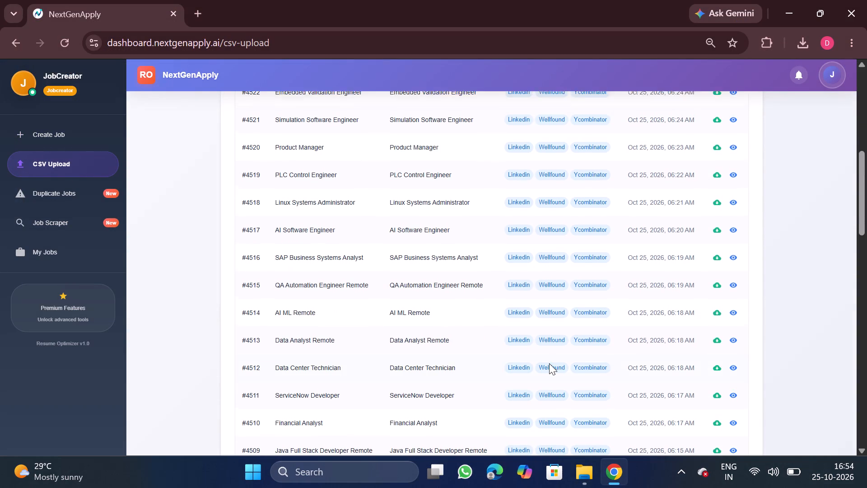
scroll(549, 363, "down", 1)
left_click(715, 350)
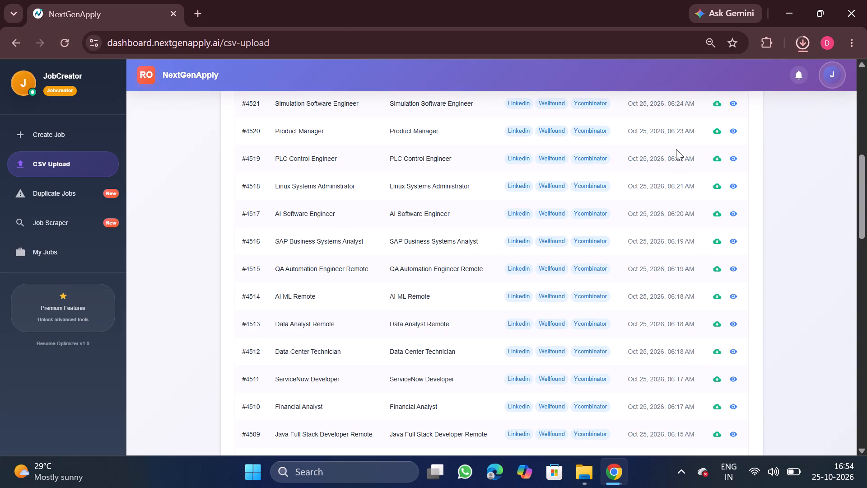
left_click(683, 77)
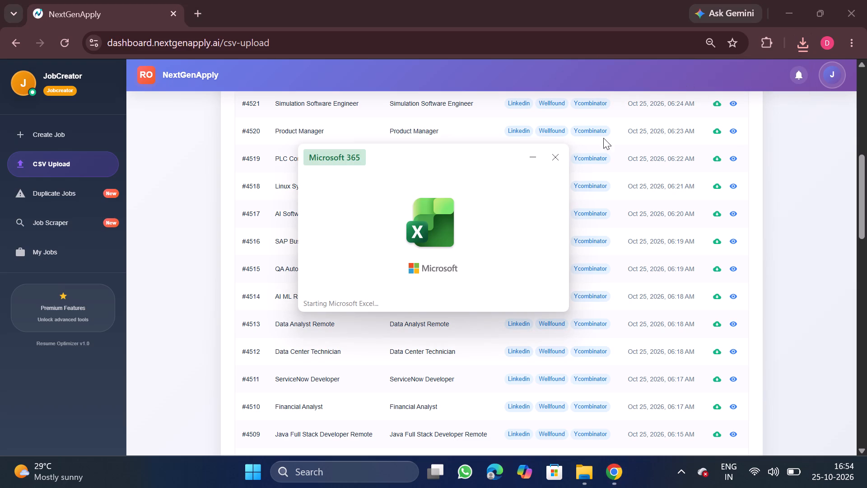
Remove duplicate rows from the whole table, comparing only the company column.
left_click(243, 338)
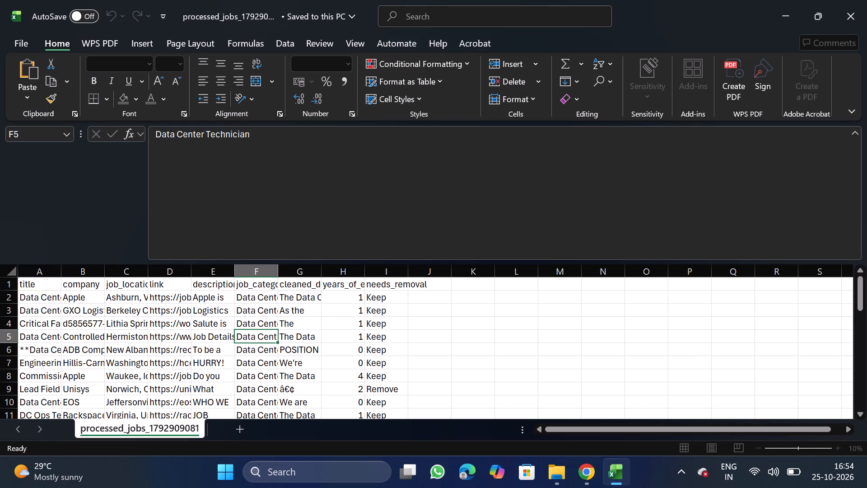
key("ctrl+a")
left_click(315, 45)
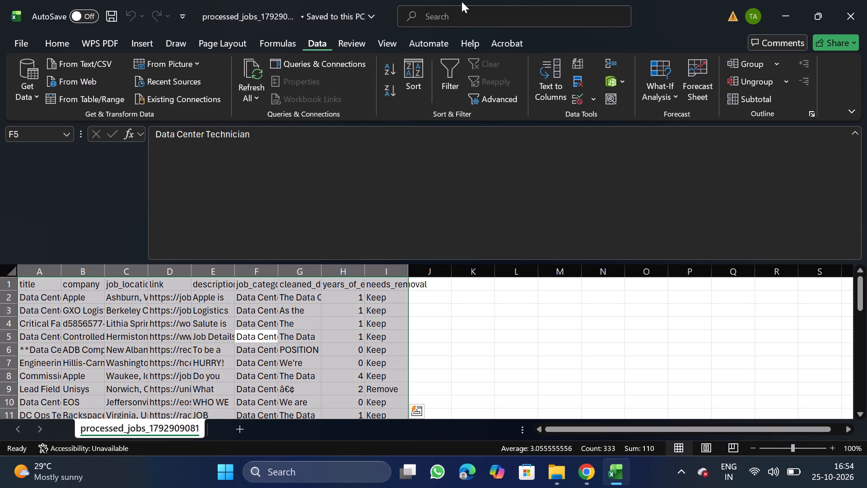
left_click(576, 79)
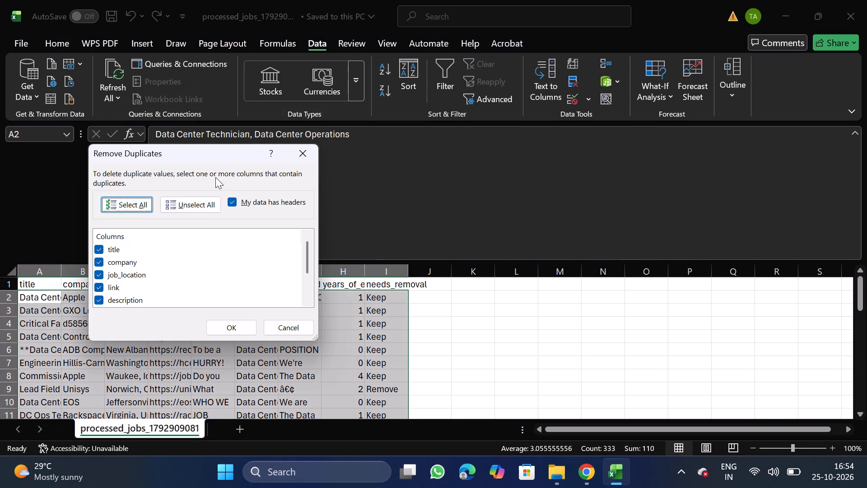
left_click(204, 207)
left_click(99, 263)
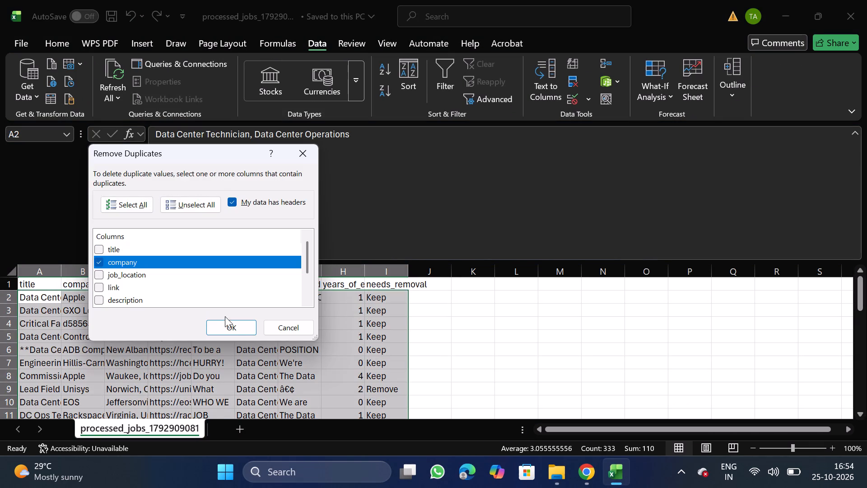
left_click(233, 324)
left_click(522, 267)
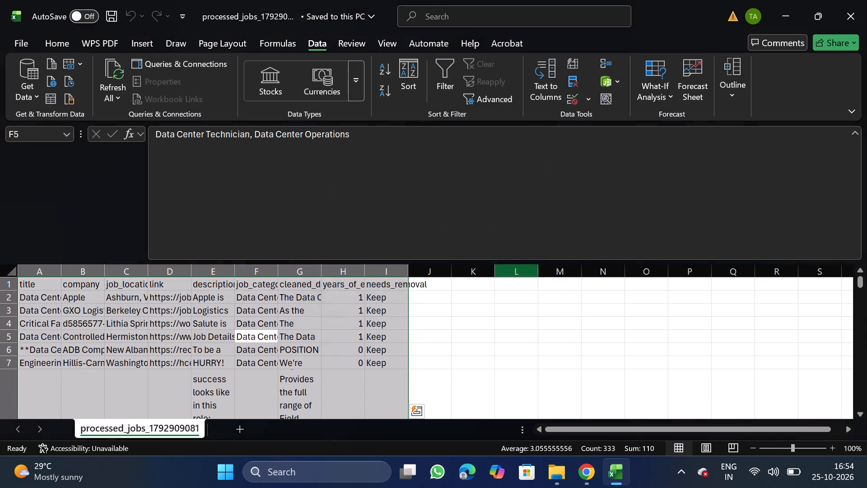
Add filters to the header row and filter the needs_removal column to show only Remove rows.
left_click_drag(385, 291, 384, 281)
left_click(384, 281)
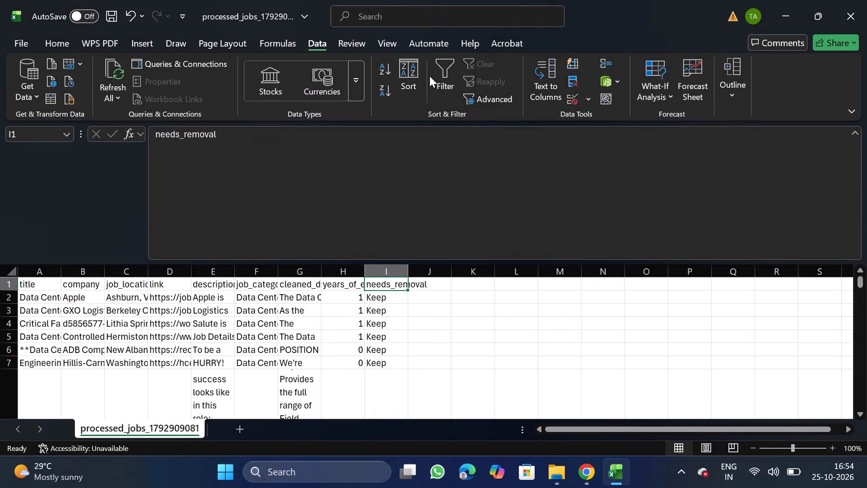
left_click(436, 82)
left_click(403, 283)
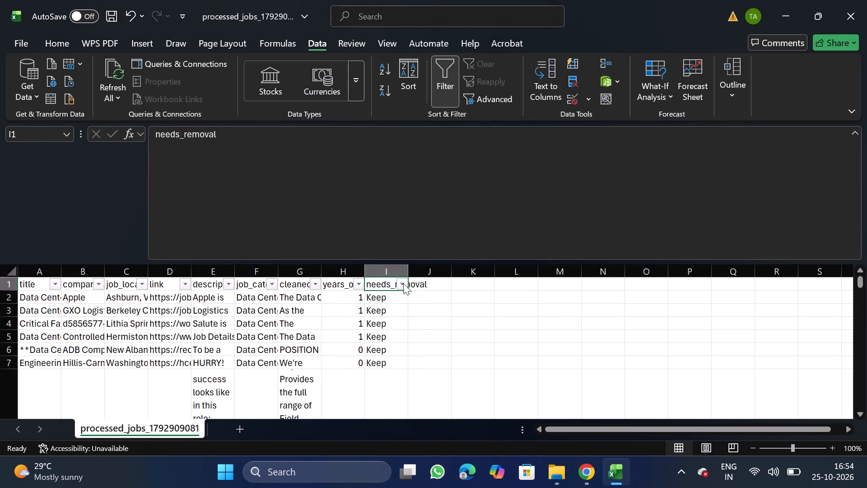
left_click(265, 324)
left_click(344, 438)
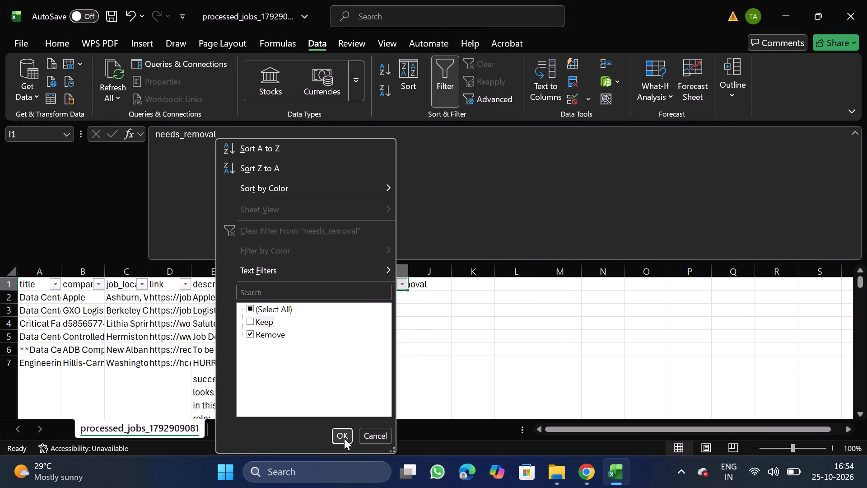
Delete the filtered Remove rows below the header and turn the filter off.
left_click(11, 312)
key("ctrl+shift+Down")
key("ctrl+shift+Up")
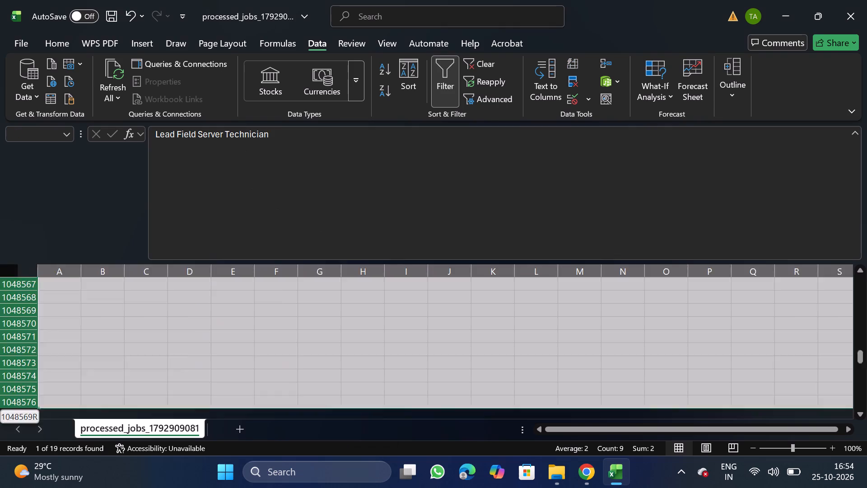
scroll(11, 312, "up", 8)
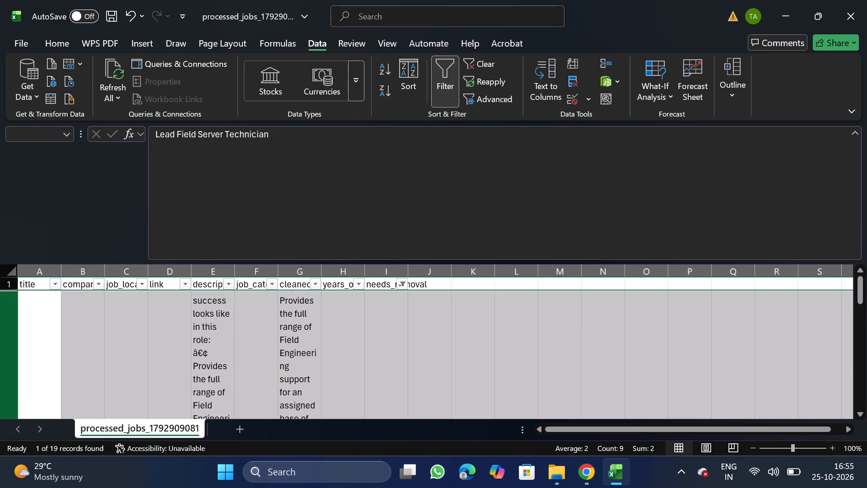
left_click(0, 310)
key("ctrl+shift+Down")
right_click(186, 343)
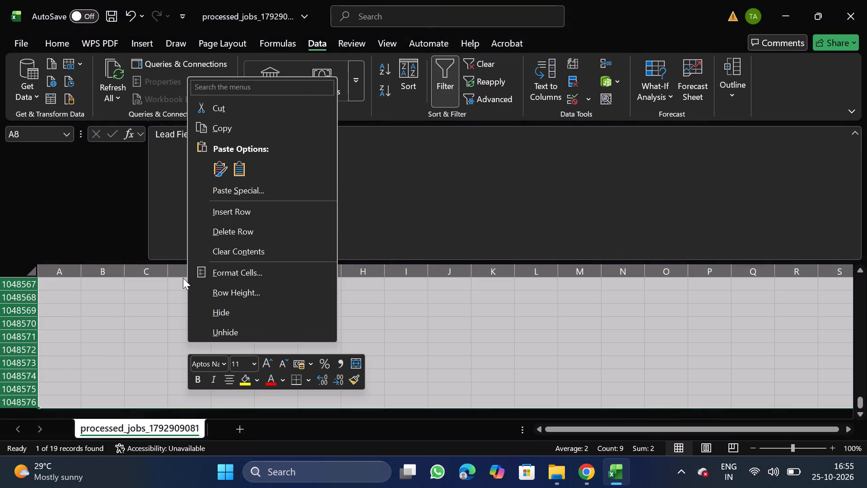
left_click(254, 223)
left_click(442, 86)
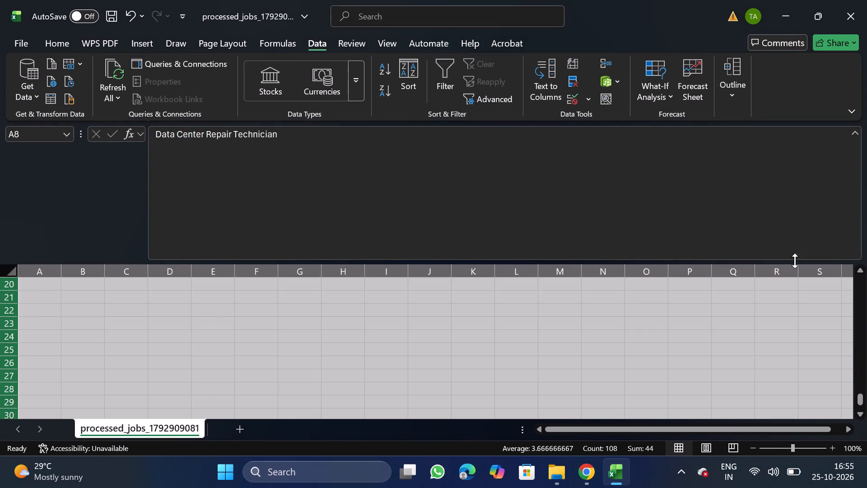
Filter years_of_experience to 10 and 15, delete the matching rows, and turn the filter off.
left_click_drag(860, 399, 821, 122)
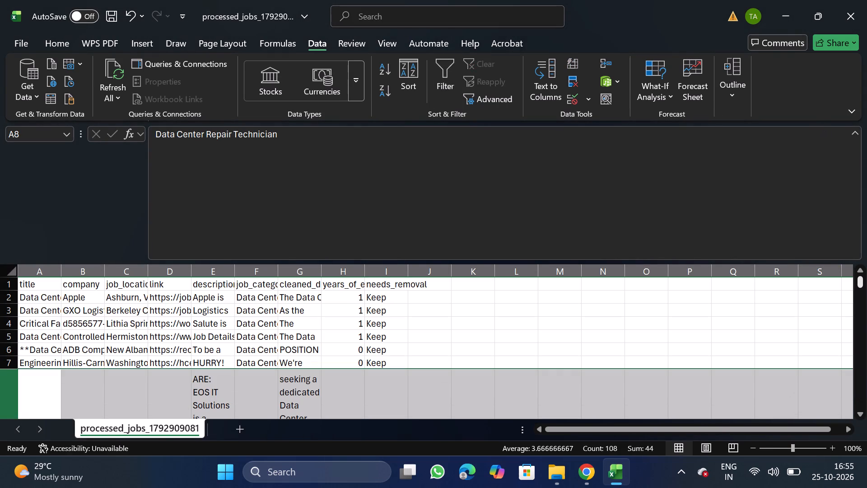
left_click(353, 284)
left_click(441, 84)
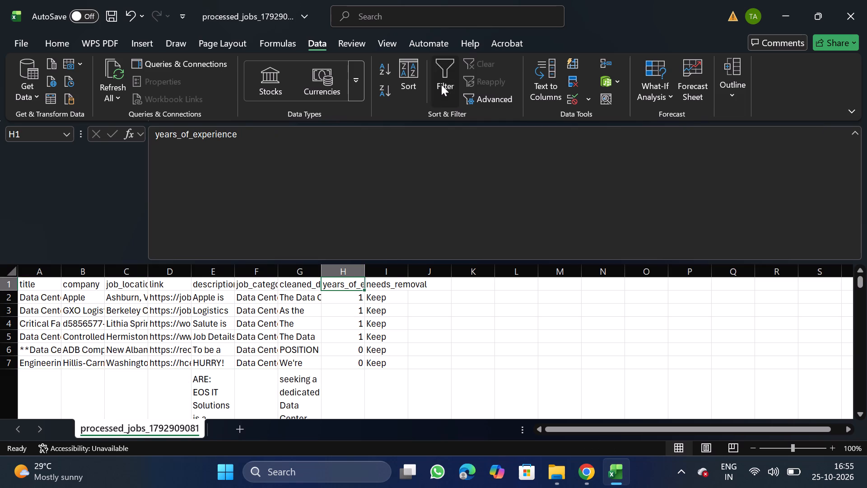
left_click(354, 289)
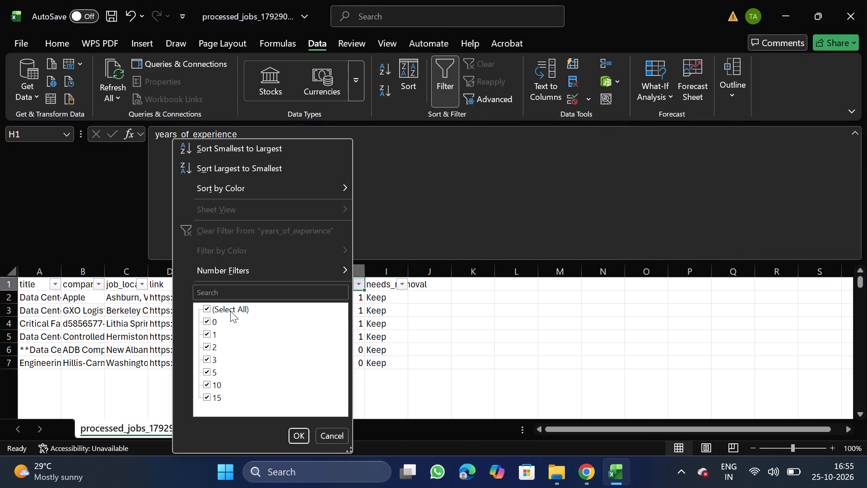
left_click(230, 311)
left_click(214, 389)
left_click(215, 400)
left_click(301, 437)
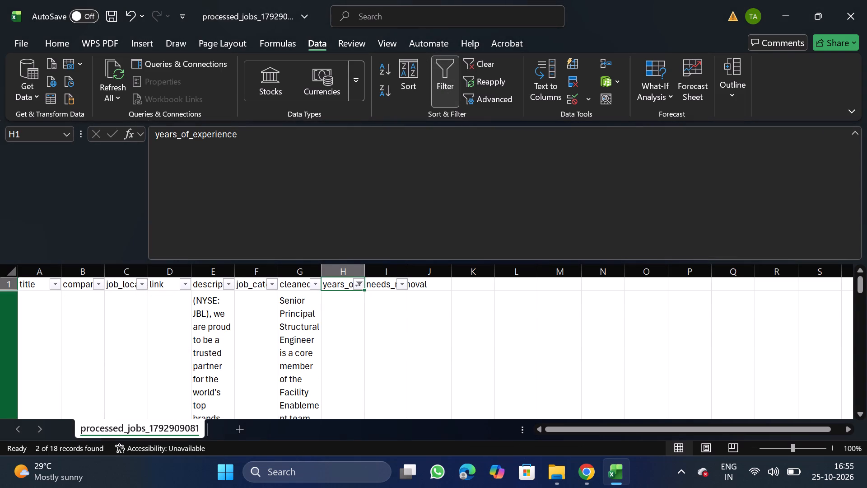
left_click(0, 327)
key("ctrl+shift+Down")
right_click(152, 353)
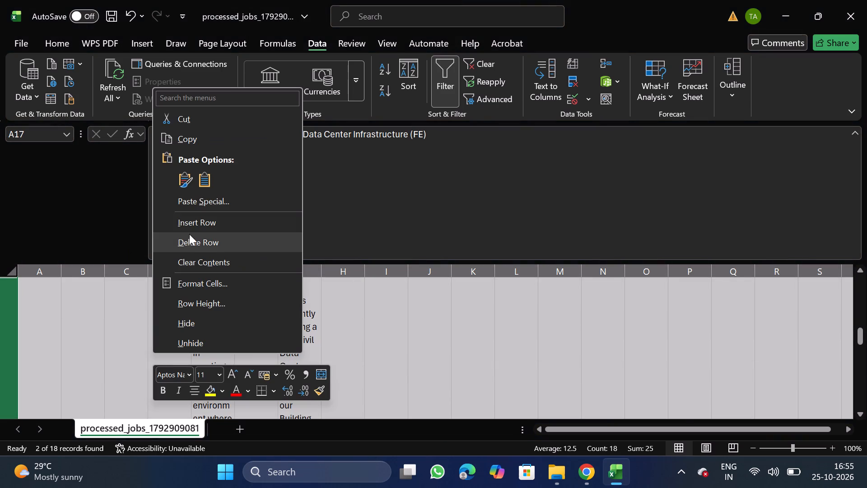
left_click(216, 241)
left_click(438, 102)
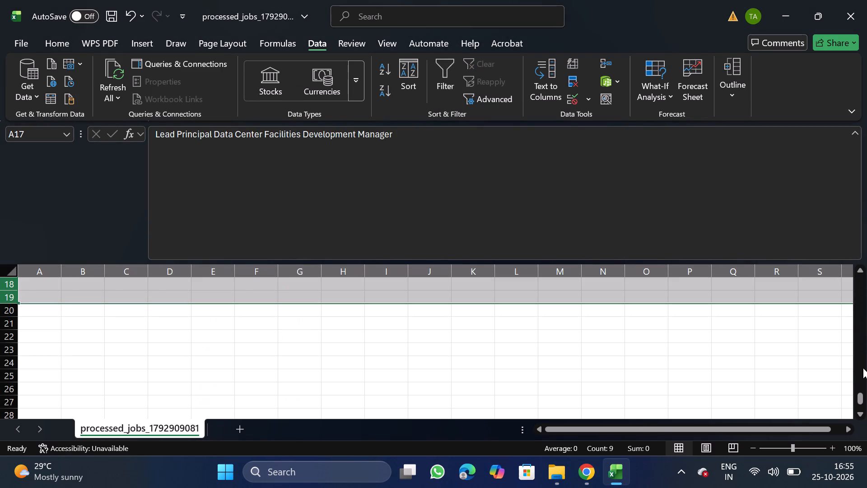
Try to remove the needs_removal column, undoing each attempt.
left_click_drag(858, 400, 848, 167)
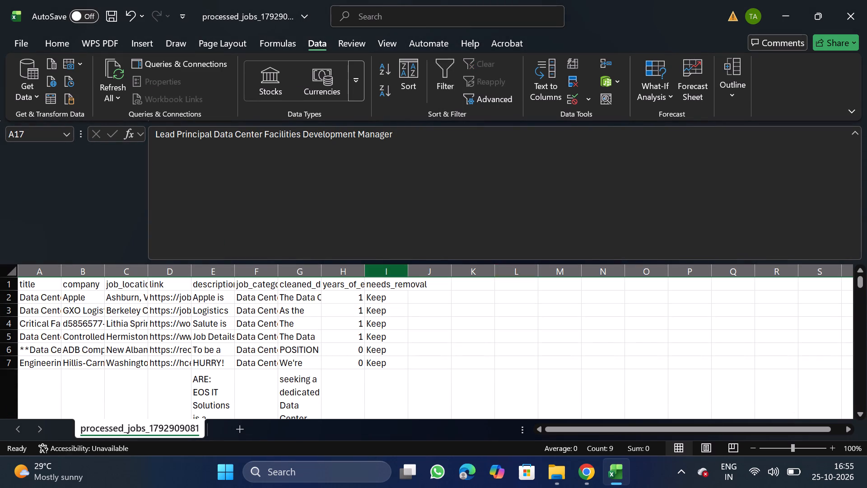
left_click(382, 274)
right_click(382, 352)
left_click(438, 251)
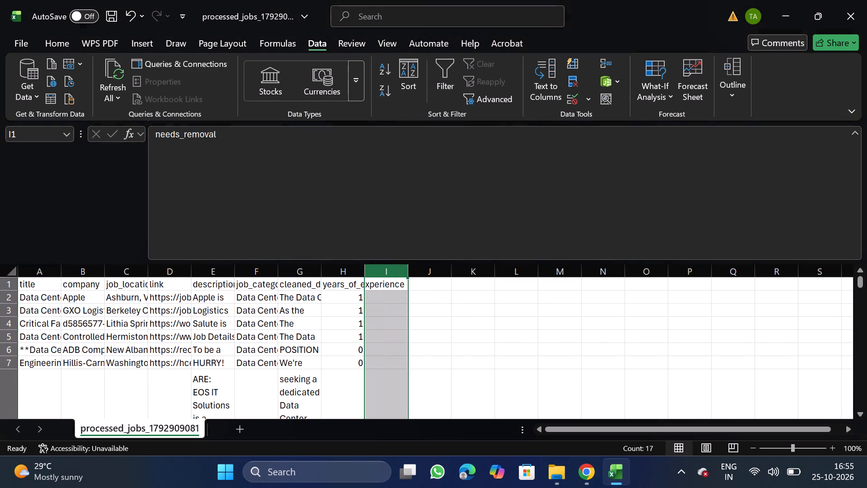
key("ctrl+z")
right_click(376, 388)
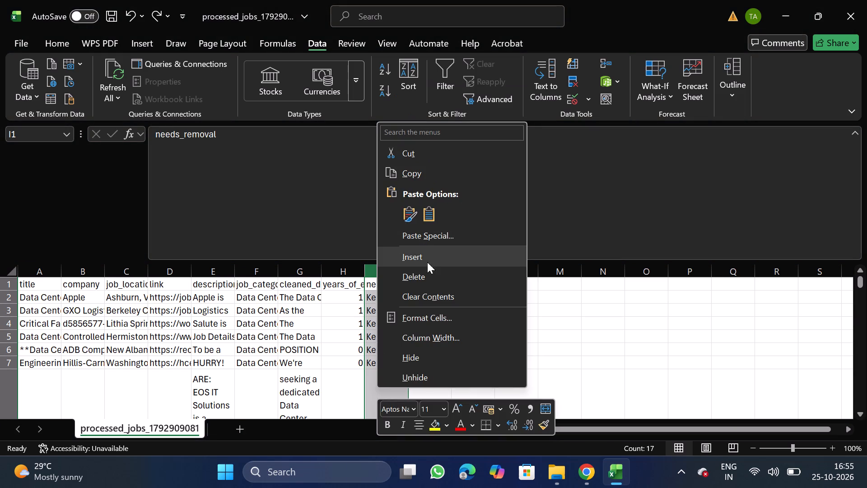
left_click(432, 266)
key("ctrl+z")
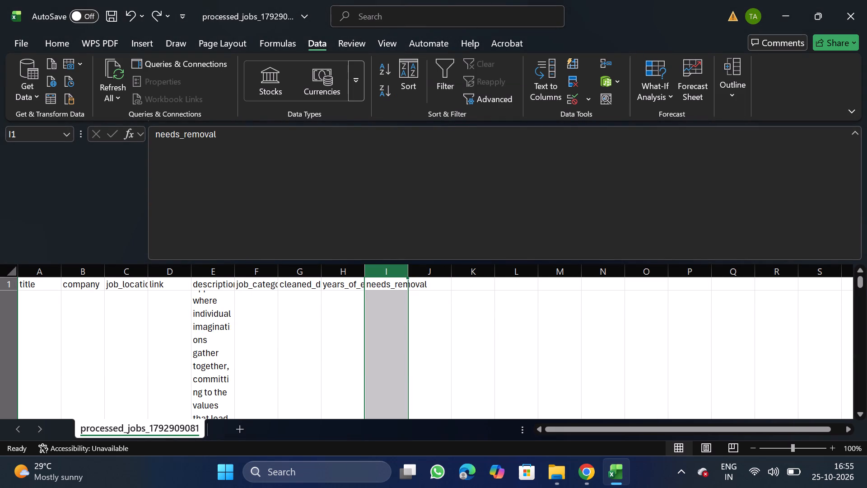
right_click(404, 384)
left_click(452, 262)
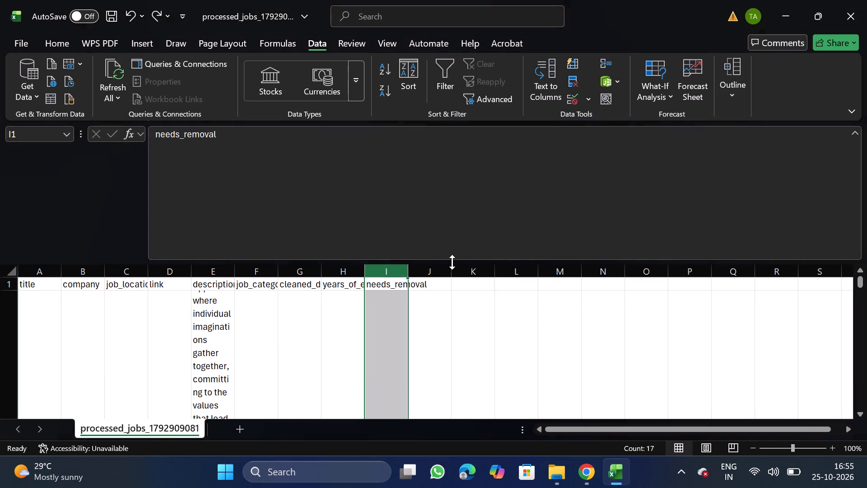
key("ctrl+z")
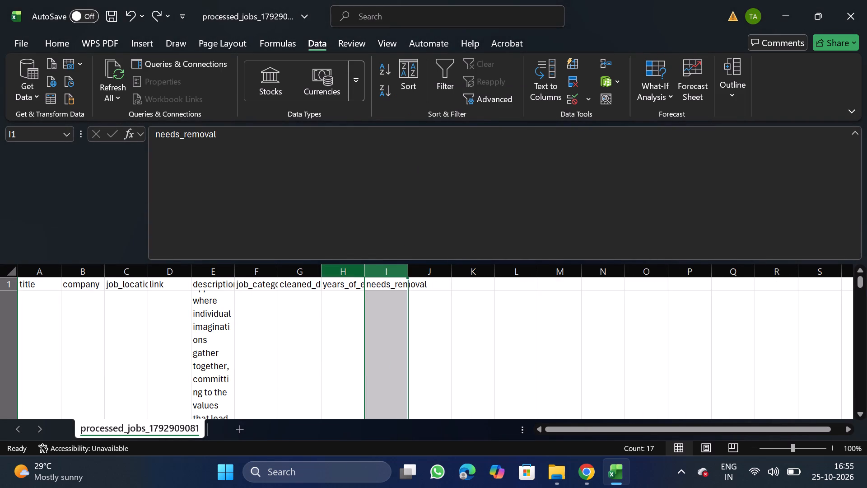
Turn off text wrapping in columns E to G, starting with the description column.
left_click(208, 269)
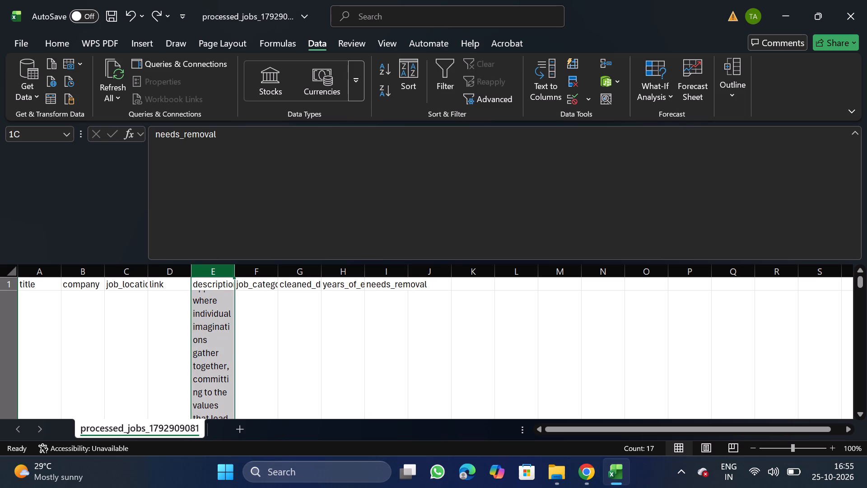
key("shift+Right")
key("shift+Right")
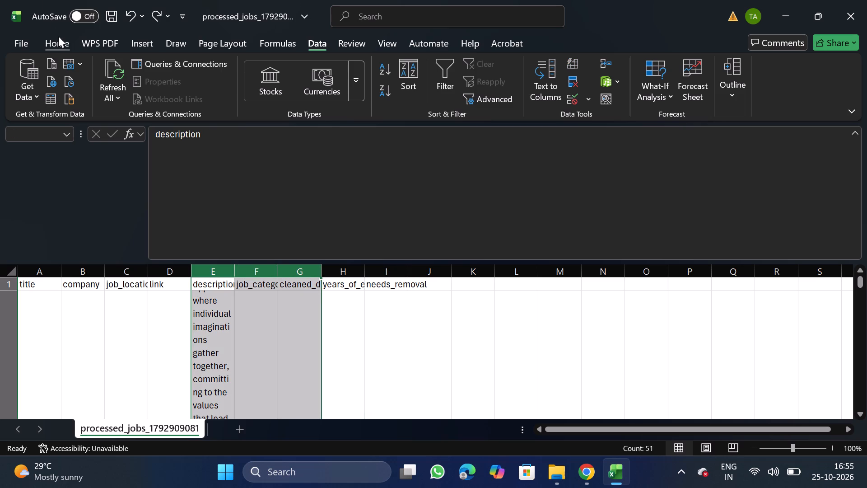
left_click(58, 36)
left_click(280, 114)
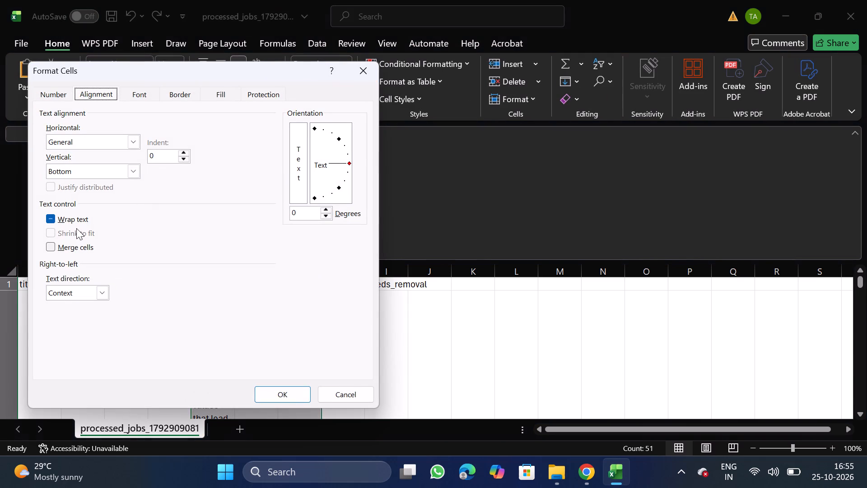
double_click(83, 221)
left_click(292, 410)
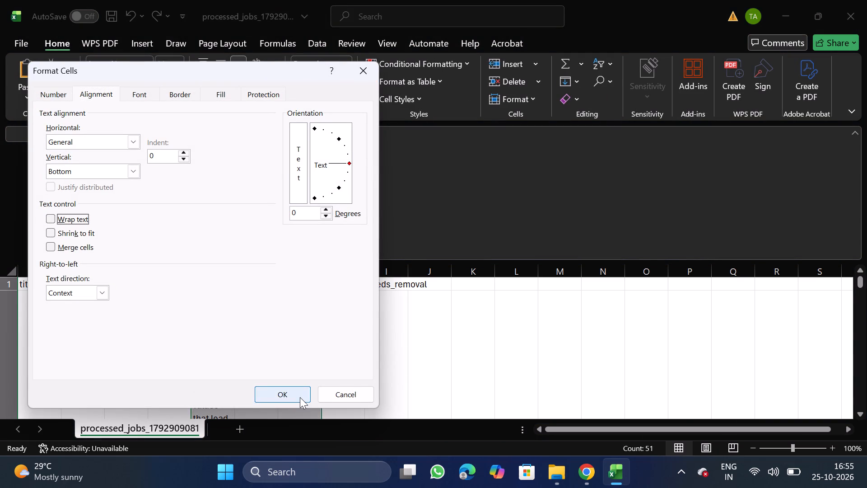
left_click(300, 397)
Filter the needs_removal column to show only blanks, delete those rows, and turn the filter off.
left_click(388, 275)
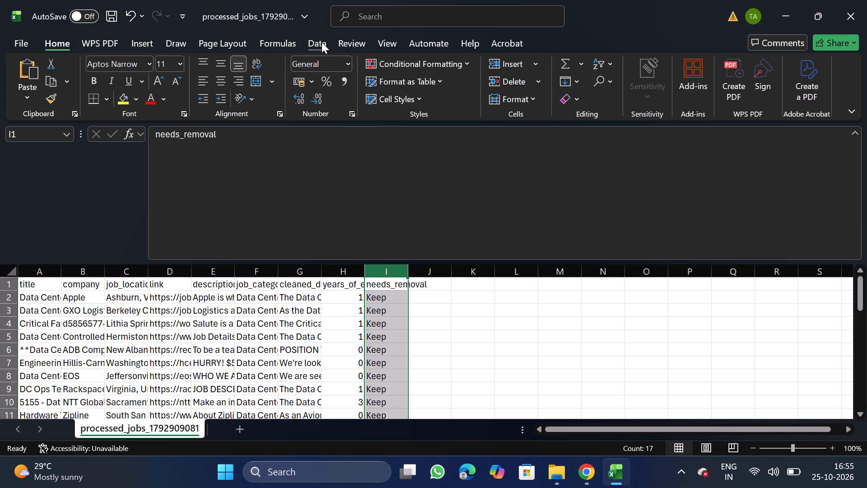
left_click(319, 43)
left_click(442, 88)
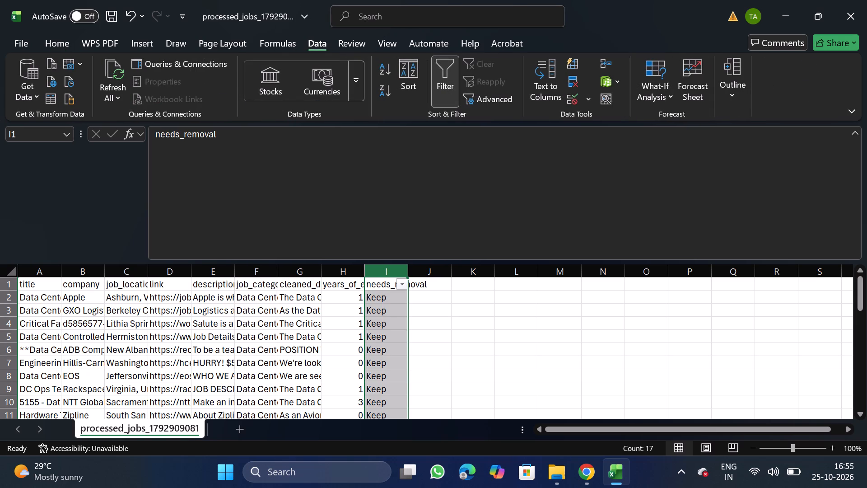
left_click(400, 289)
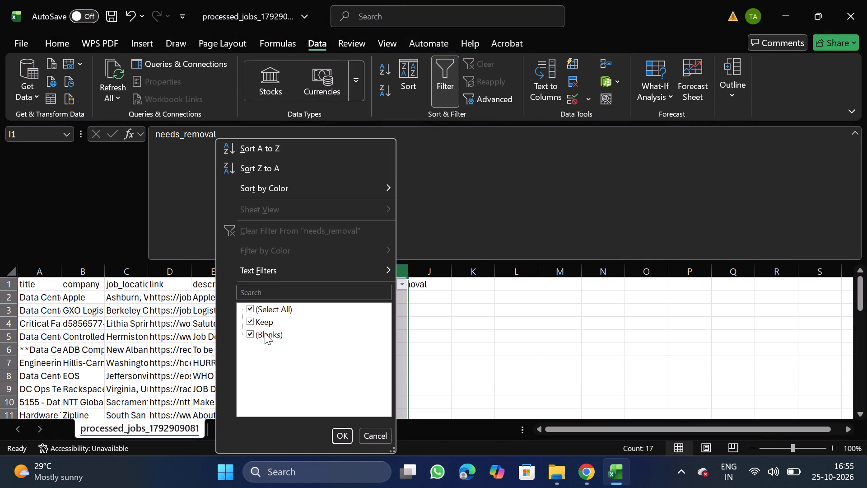
left_click(263, 324)
left_click(342, 436)
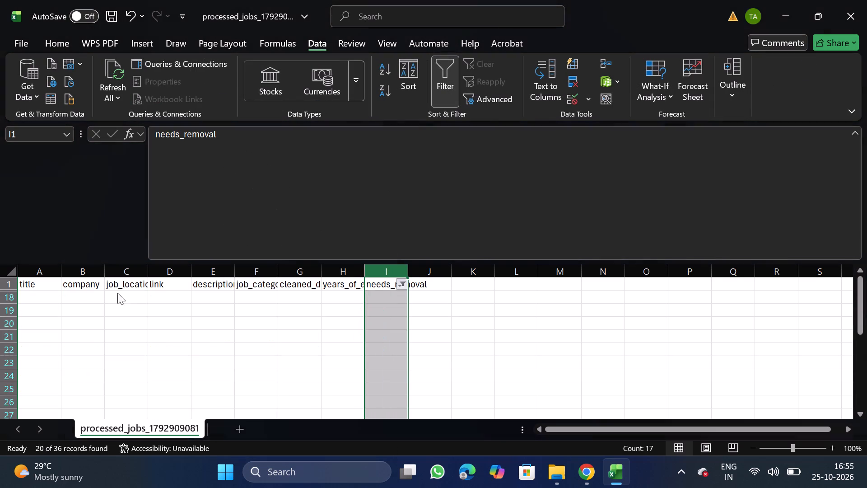
left_click(5, 300)
key("ctrl+shift+Down")
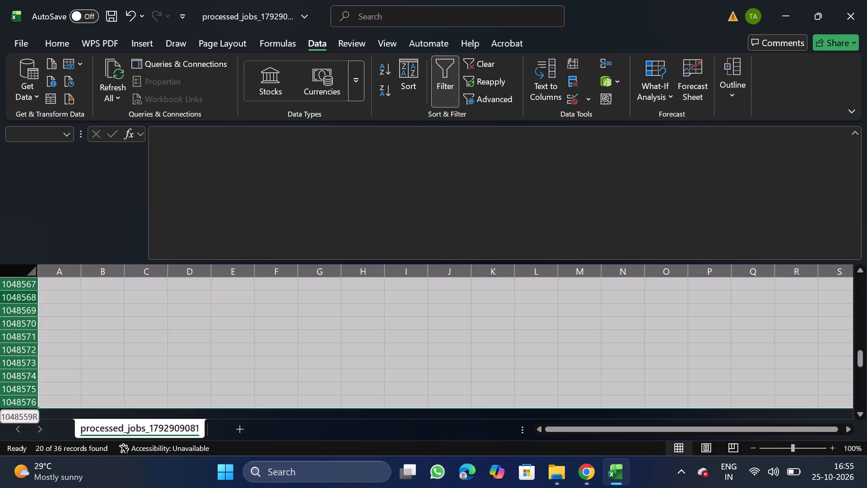
right_click(185, 343)
left_click(236, 238)
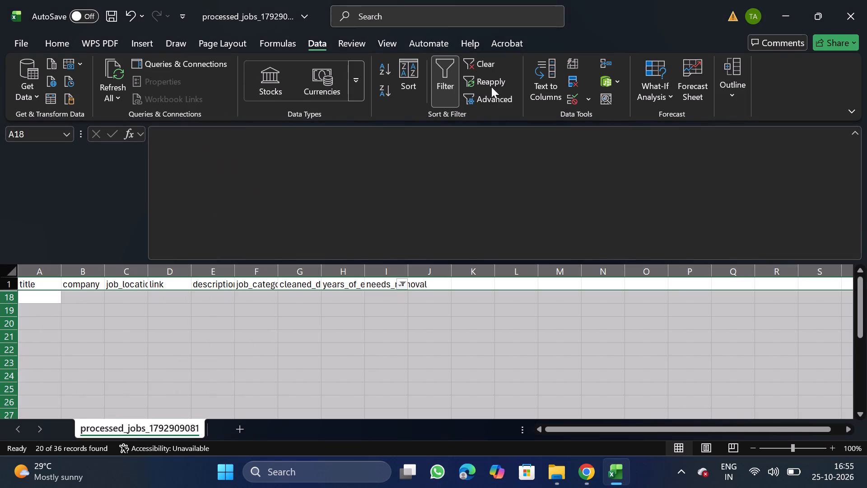
left_click(457, 95)
Filter the years_of_experience column to show only blanks, delete those rows, and turn the filter off.
left_click(345, 277)
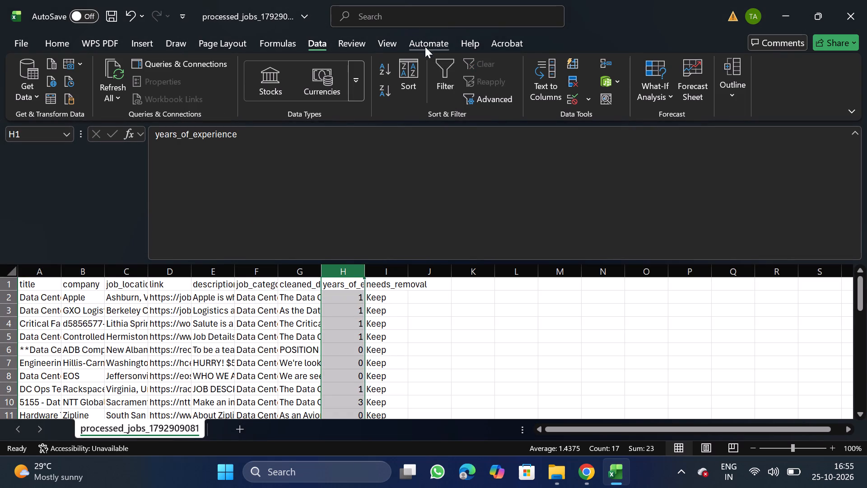
left_click(439, 70)
left_click(360, 283)
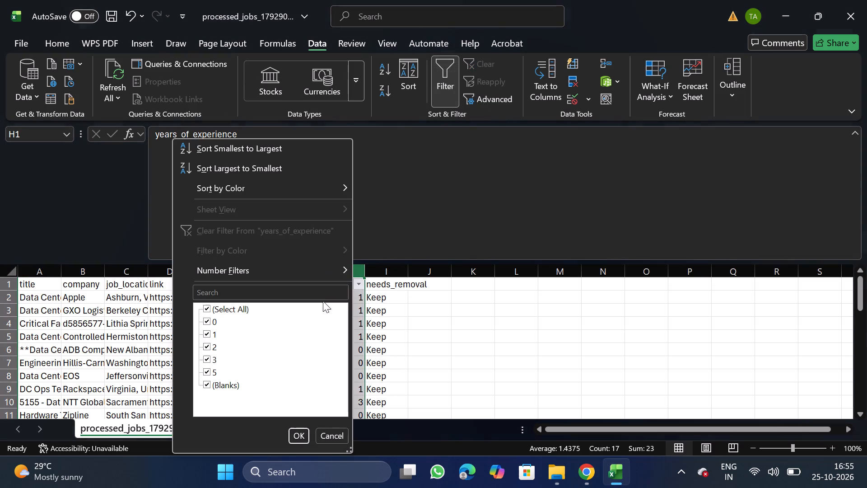
left_click(213, 384)
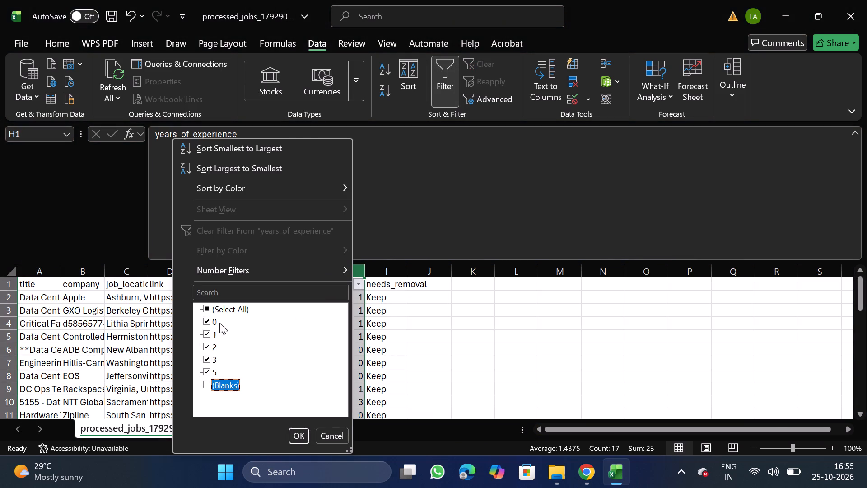
left_click(233, 308)
left_click(234, 314)
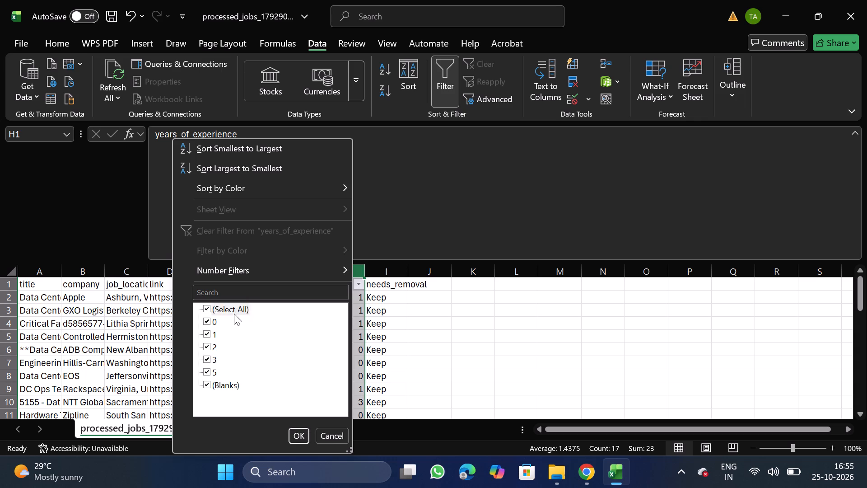
left_click(227, 386)
left_click(301, 436)
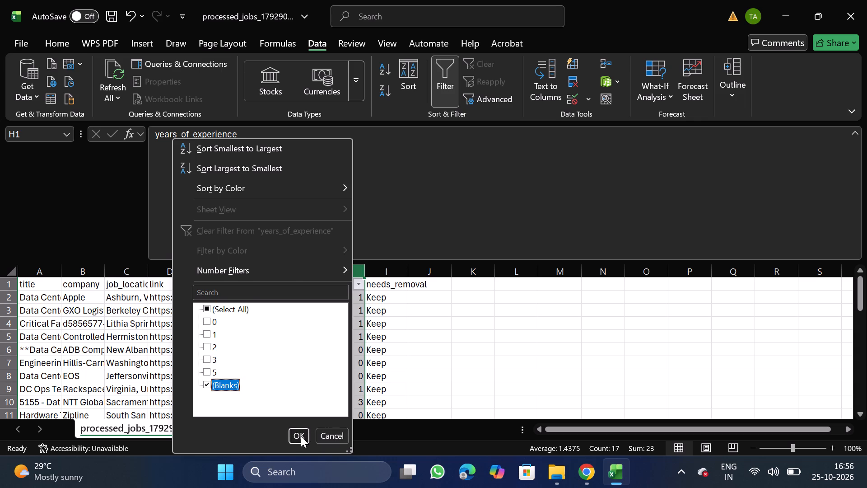
left_click(2, 296)
key("ctrl+shift+Down")
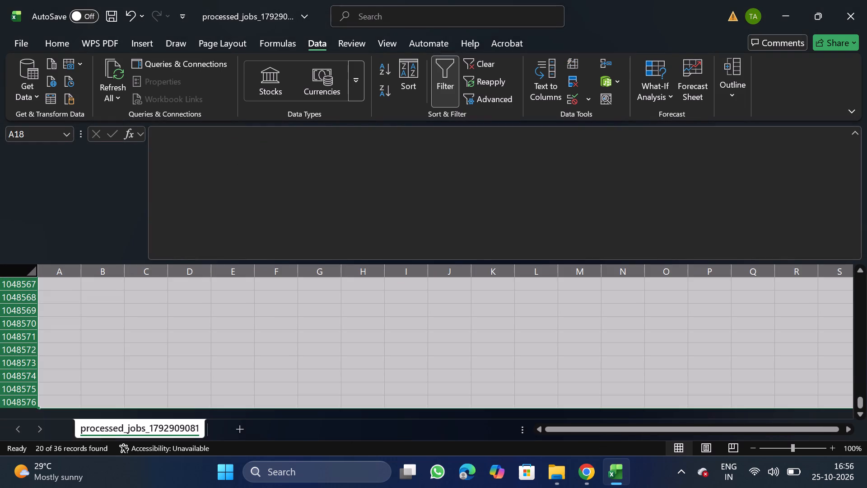
right_click(109, 315)
left_click(151, 198)
left_click(448, 80)
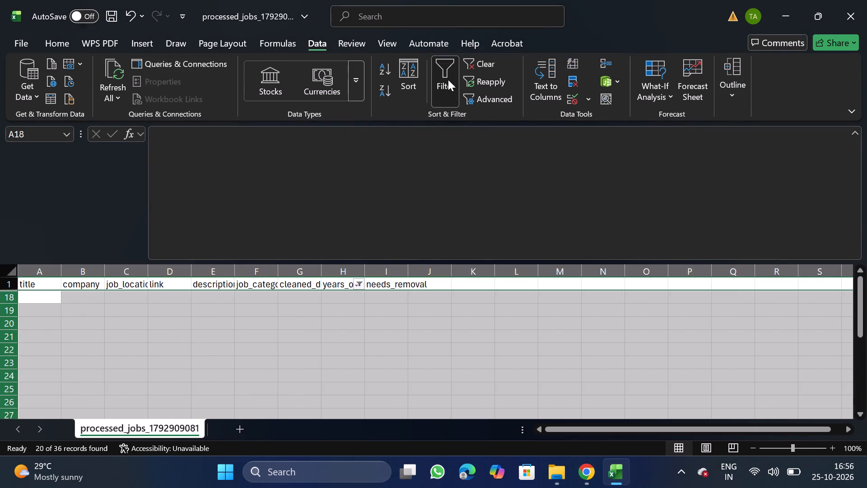
Delete the needs_removal column from the sheet.
left_click(384, 271)
right_click(379, 401)
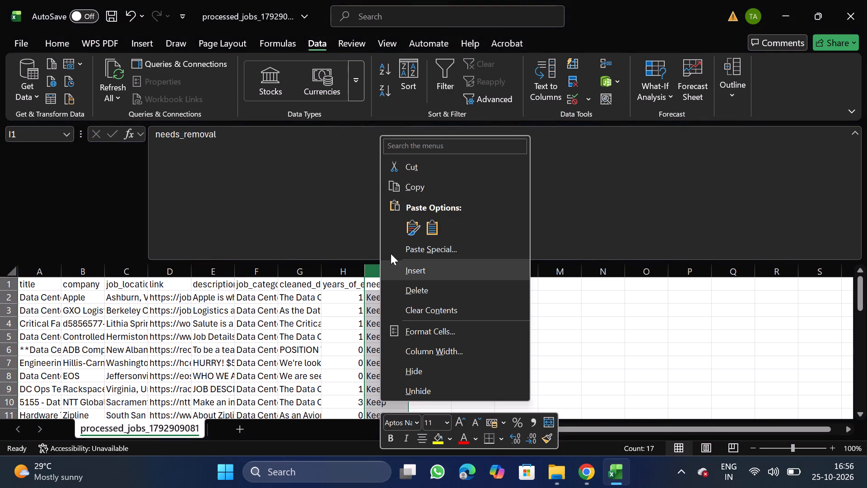
left_click(432, 300)
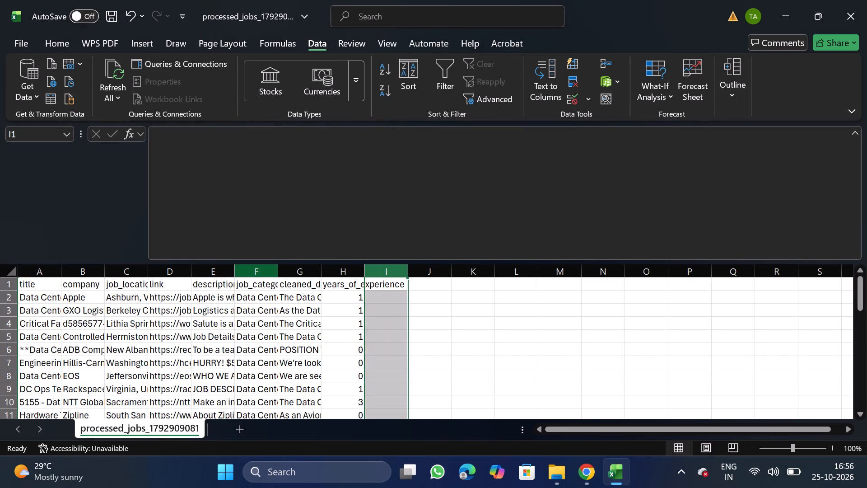
Move the job_category column to the start of the sheet, before the title column.
left_click(255, 270)
key("ctrl+x")
left_click(44, 272)
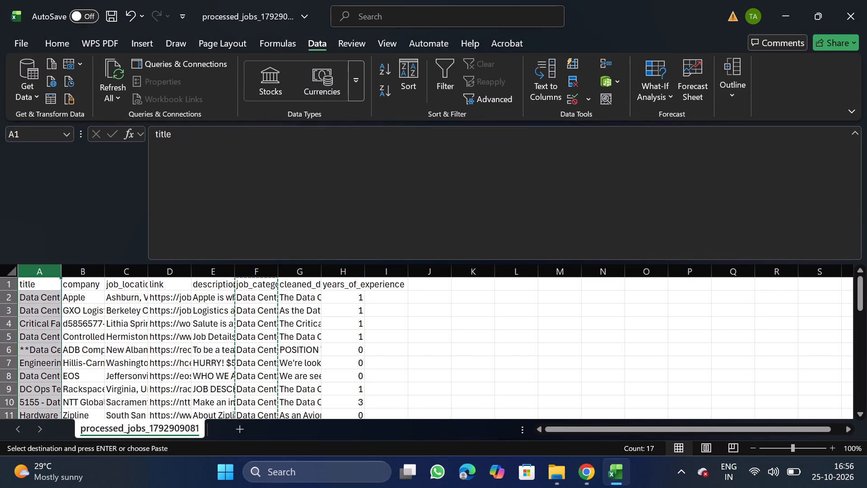
right_click(15, 406)
left_click(233, 303)
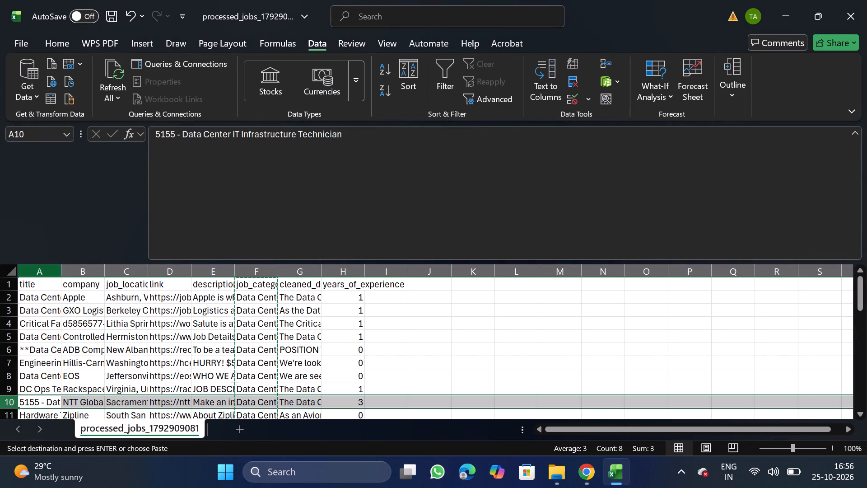
left_click_drag(35, 272, 35, 313)
right_click(35, 313)
left_click(89, 179)
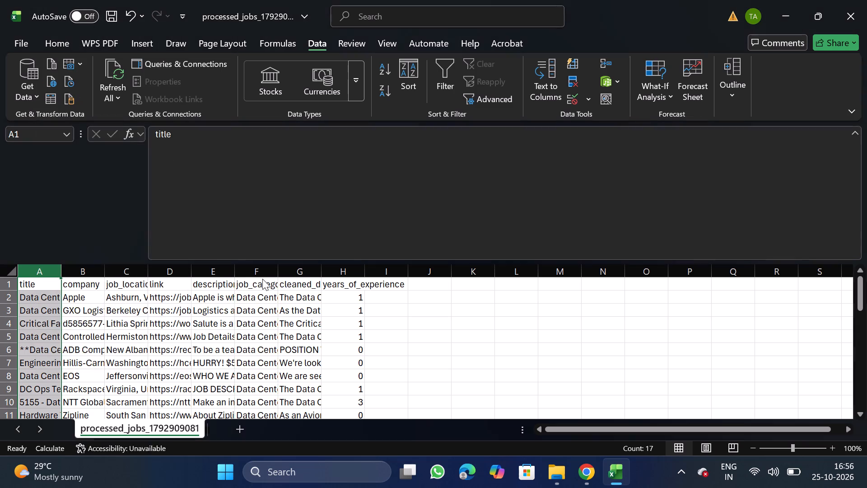
Move the link column to the end of the table, after years_of_experience.
left_click(219, 270)
key("ctrl+x")
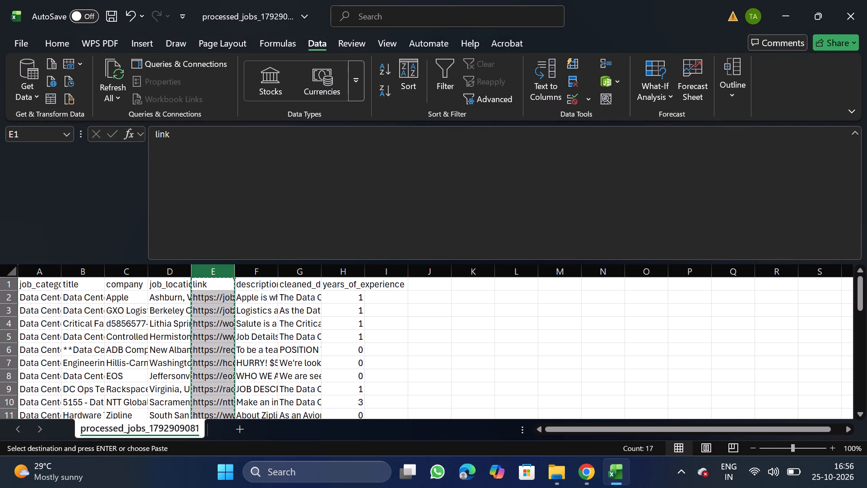
left_click(394, 267)
right_click(391, 338)
left_click(442, 206)
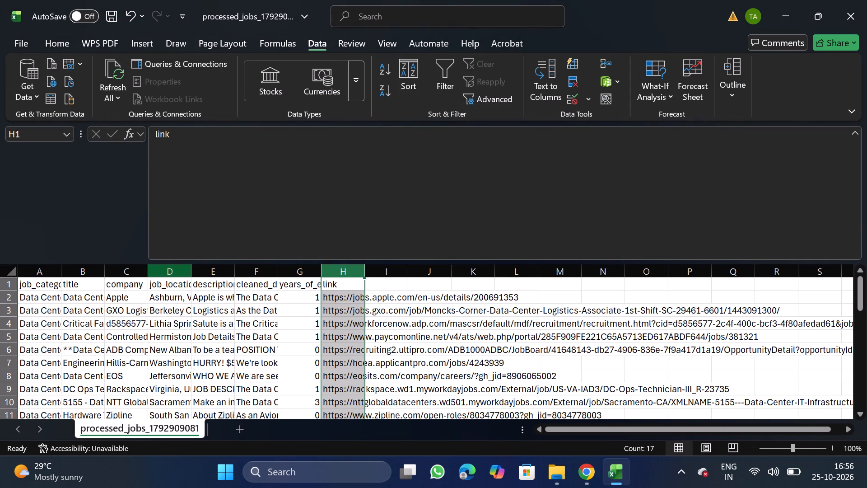
Move the years_of_experience column to sit between job_location and description.
left_click(303, 268)
key("ctrl+x")
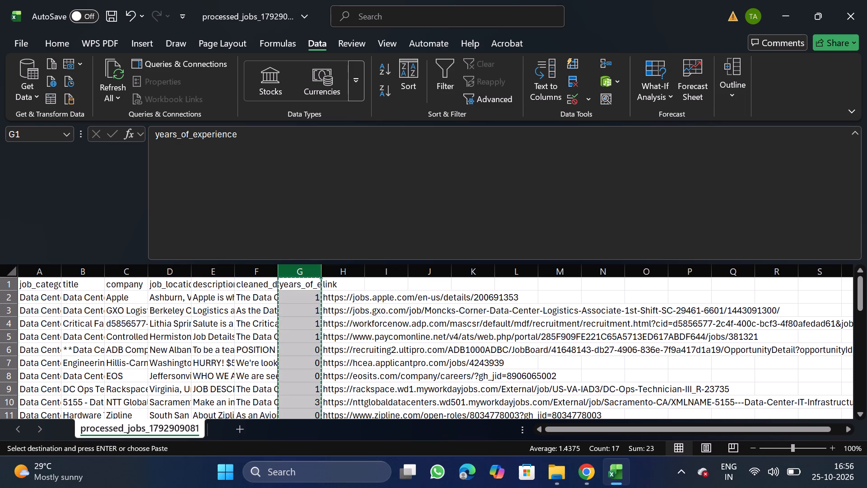
left_click(214, 270)
right_click(209, 337)
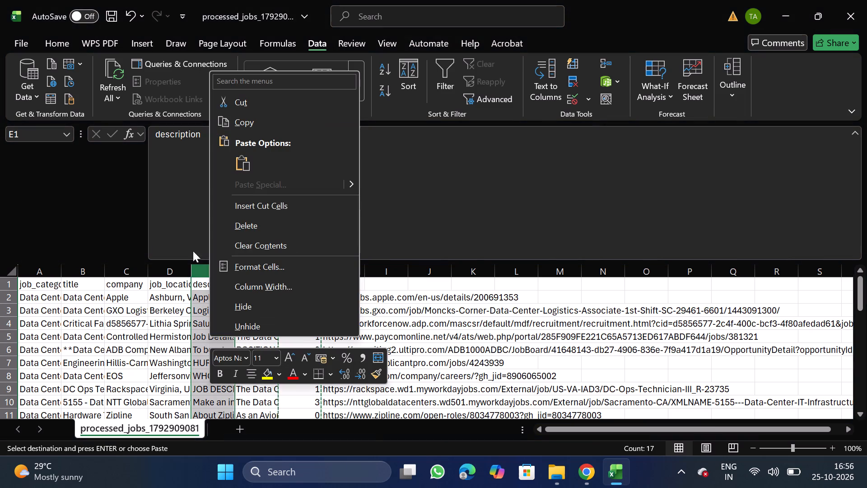
left_click(266, 205)
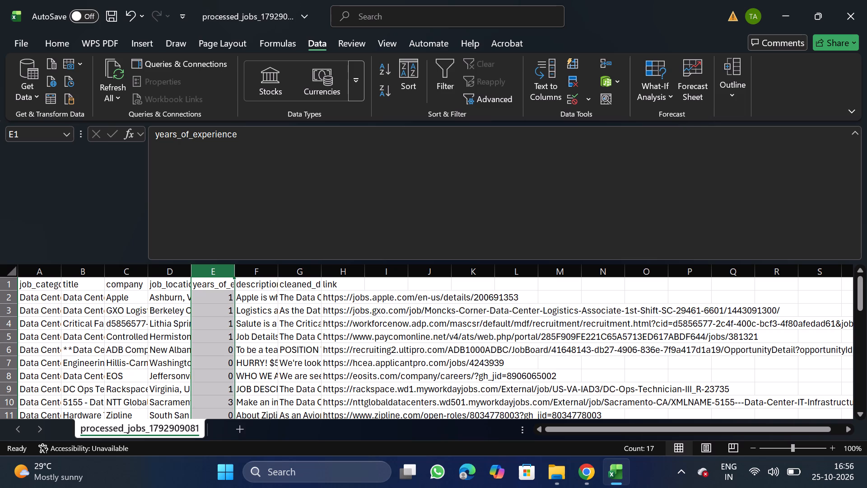
Rename the cleaned_description header in G1 as description, reusing the header text copied from F1.
left_click(276, 279)
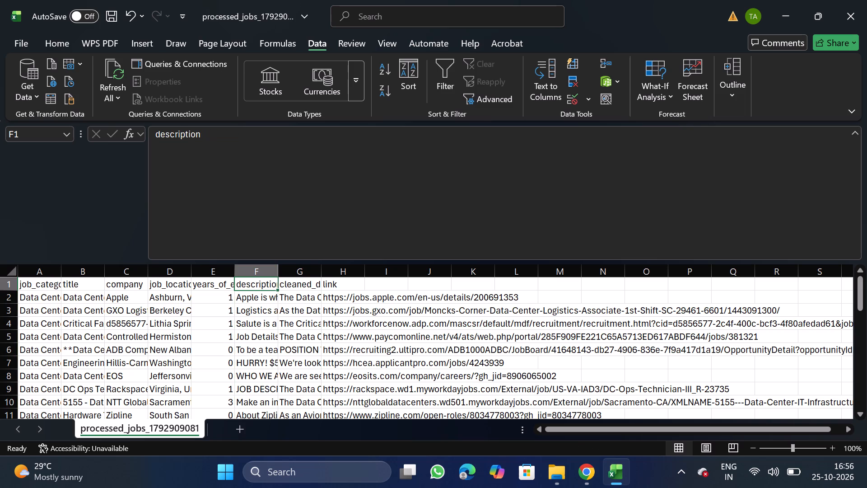
left_click_drag(155, 137, 221, 137)
key("ctrl+c")
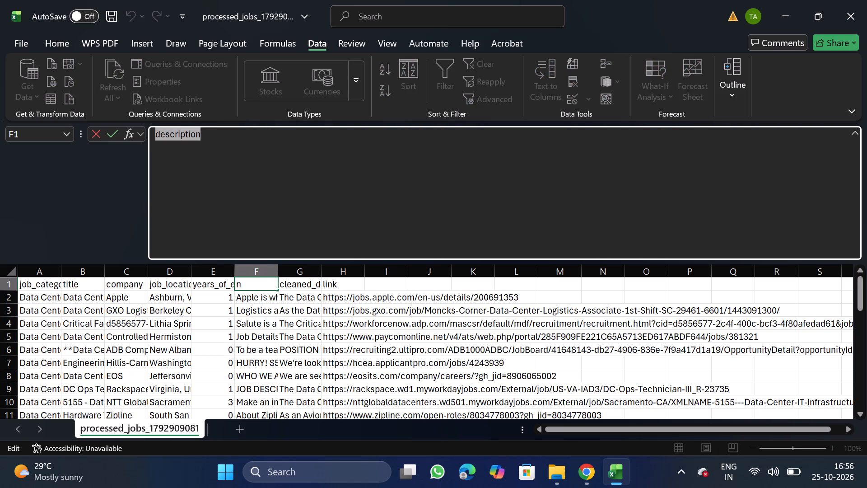
left_click(302, 282)
left_click(378, 202)
key("equal")
key("BackSpace")
key("BackSpace")
key("BackSpace")
key("BackSpace")
key("BackSpace")
key("BackSpace")
key("BackSpace")
key("BackSpace")
key("BackSpace")
key("BackSpace")
key("BackSpace")
key("BackSpace")
key("BackSpace")
key("BackSpace")
key("BackSpace")
key("BackSpace")
key("BackSpace")
key("BackSpace")
key("BackSpace")
key("BackSpace")
key("BackSpace")
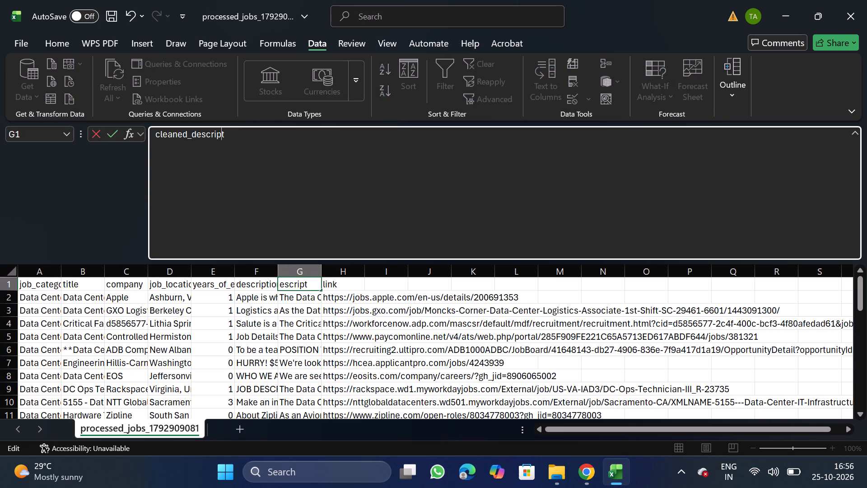
key("ctrl+v")
Rename the F1 header as original_description, copying the name from the bulk upload CSV format requirements on the NextGenApply page in Chrome.
left_click(252, 280)
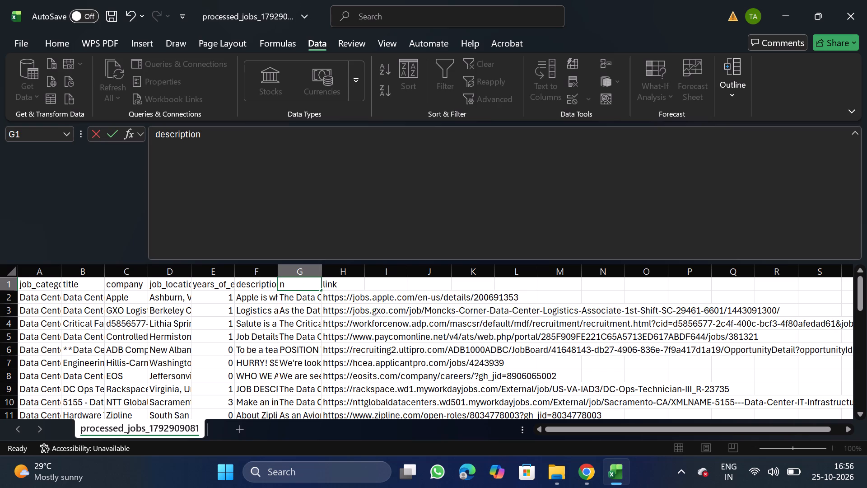
left_click(312, 221)
key("BackSpace")
key("BackSpace")
key("BackSpace")
key("BackSpace")
key("BackSpace")
key("BackSpace")
key("BackSpace")
key("BackSpace")
key("BackSpace")
key("BackSpace")
key("BackSpace")
key("BackSpace")
key("BackSpace")
key("BackSpace")
key("BackSpace")
key("BackSpace")
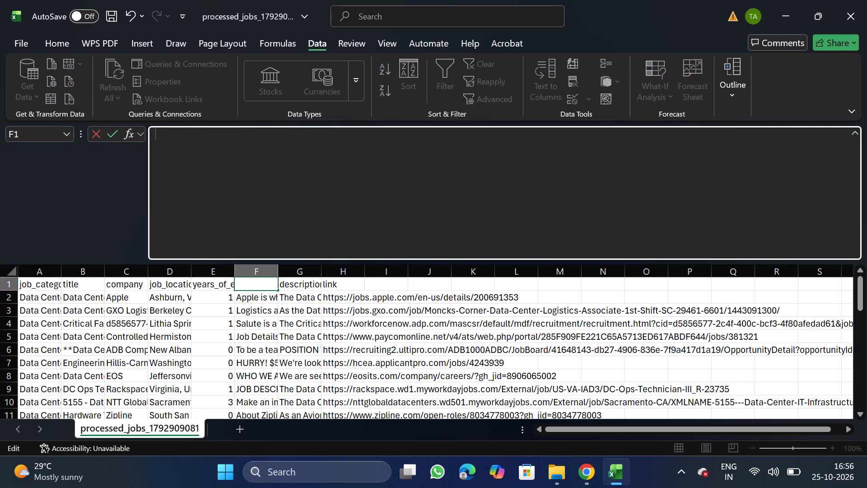
left_click(586, 477)
left_click(65, 134)
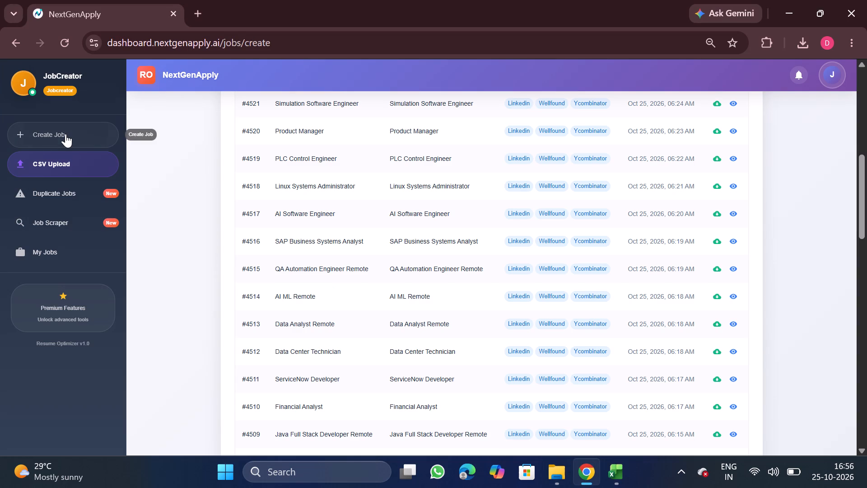
left_click(424, 127)
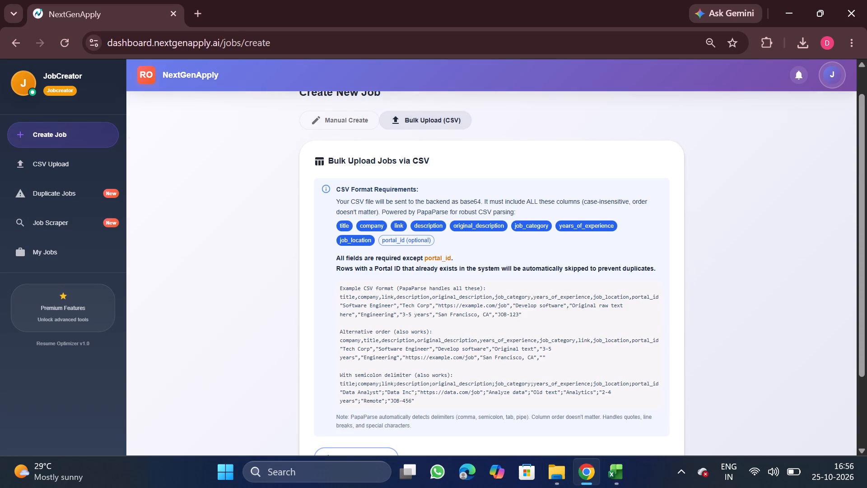
left_click(480, 225)
double_click(480, 225)
key("ctrl+c")
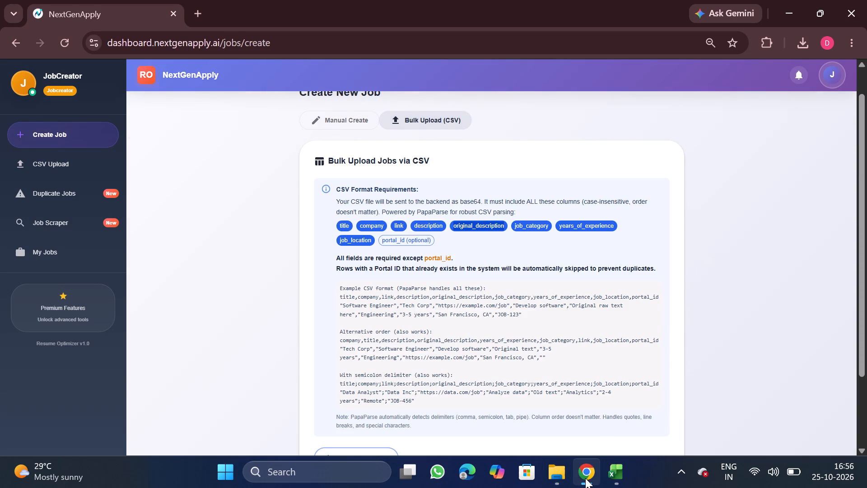
left_click(585, 478)
key("ctrl+v")
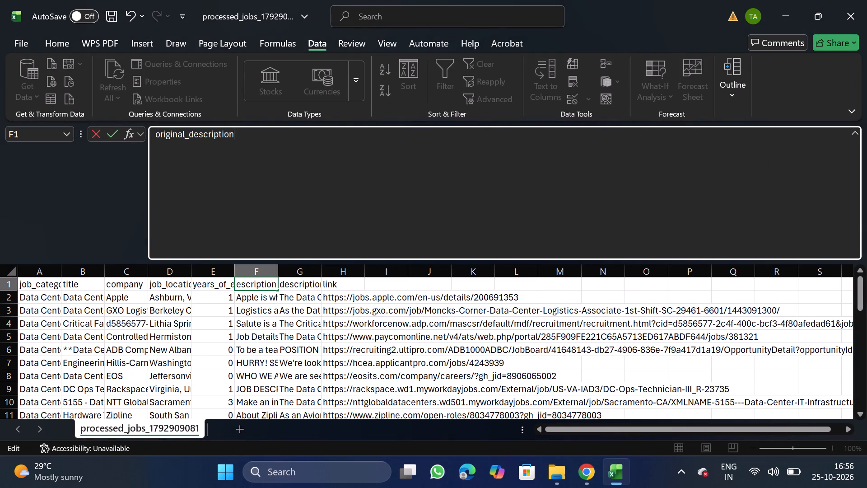
Filter titles to Critical Facilities (Maintenance) Technician, Data Center Cleaning/Facilities Technician, DC Ops Technician III, Engineering Technician, Hardware Test Technician and Lead Principal Manager.
left_click(72, 279)
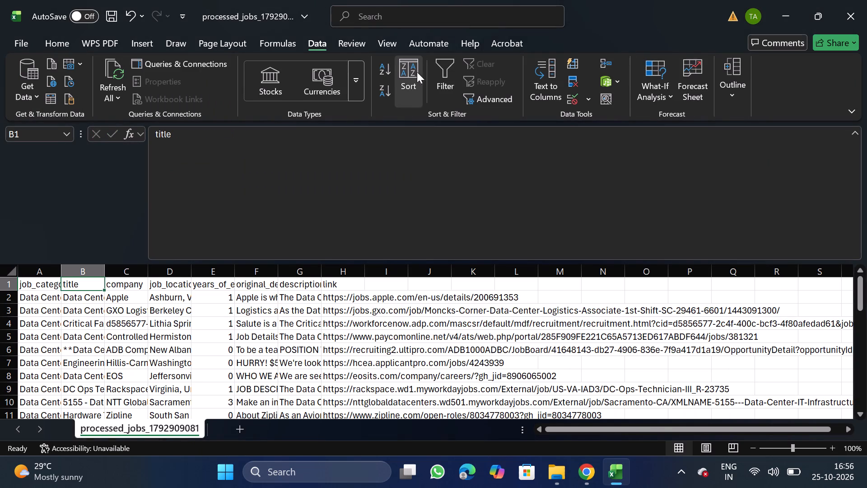
left_click(434, 83)
left_click(101, 286)
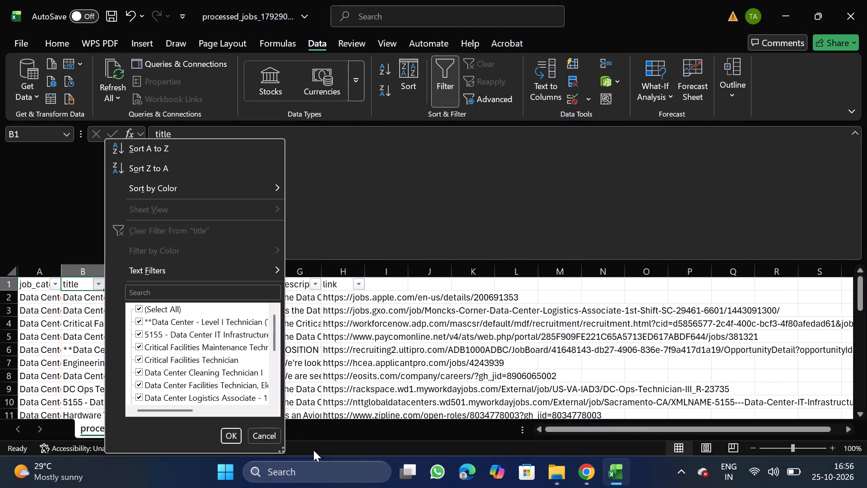
double_click(278, 452)
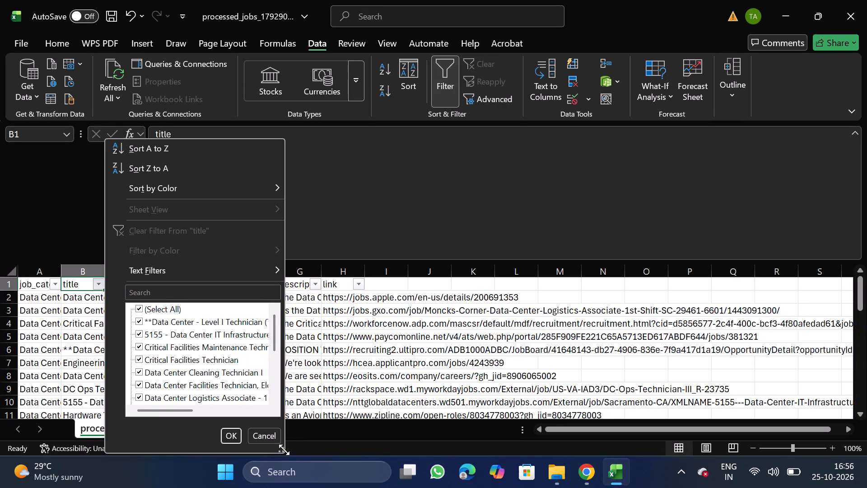
double_click(282, 450)
left_click_drag(282, 450, 343, 472)
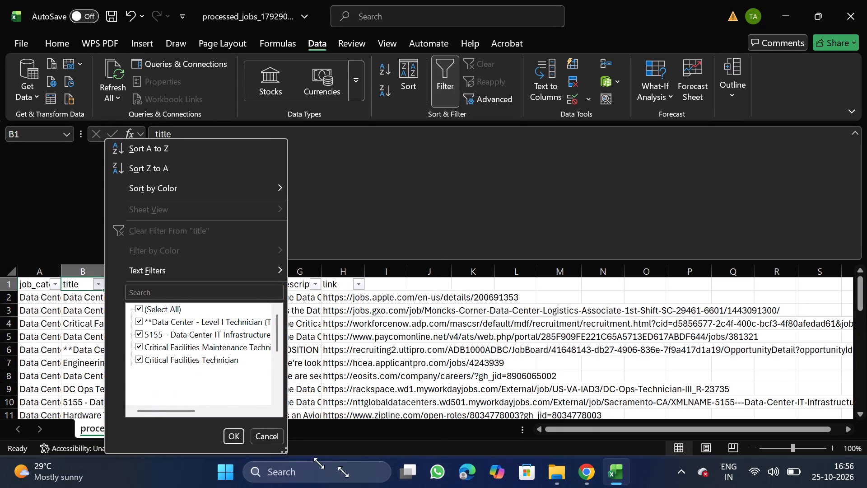
left_click_drag(343, 472, 592, 487)
left_click(165, 311)
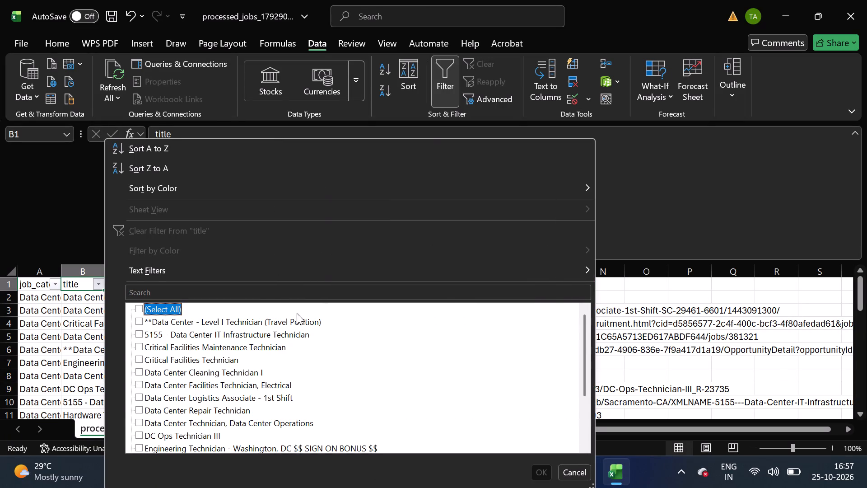
left_click(243, 347)
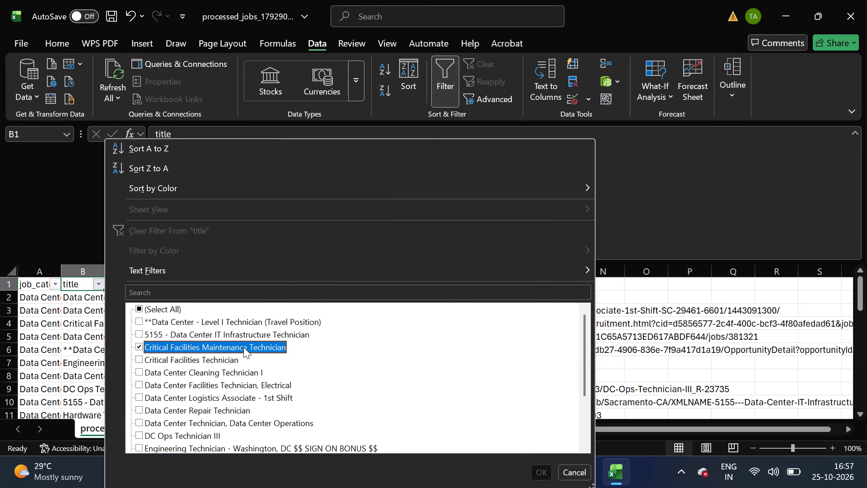
left_click(226, 361)
left_click(256, 369)
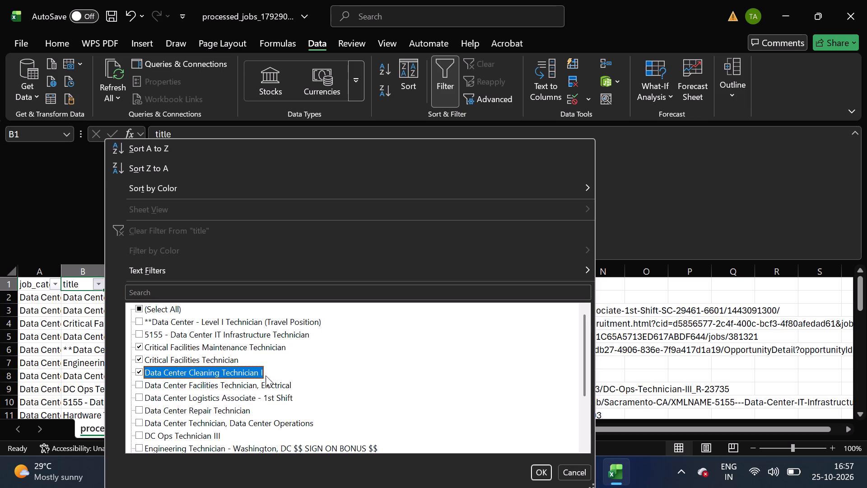
left_click(274, 380)
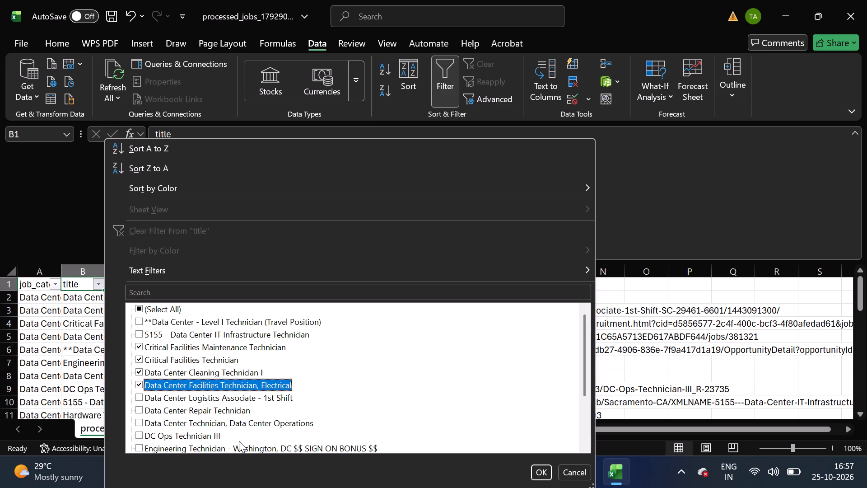
left_click(218, 438)
scroll(218, 438, "down", 1)
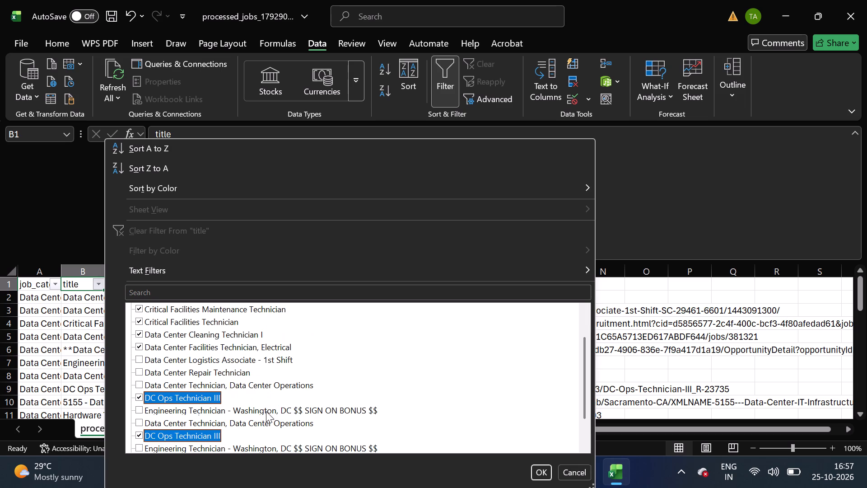
left_click(266, 411)
left_click(257, 426)
scroll(257, 426, "down", 1)
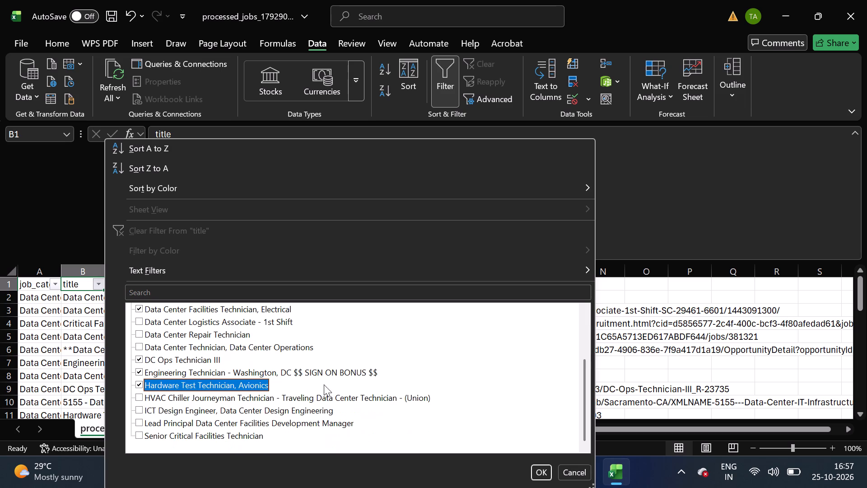
left_click(264, 424)
left_click(264, 424)
left_click(264, 424)
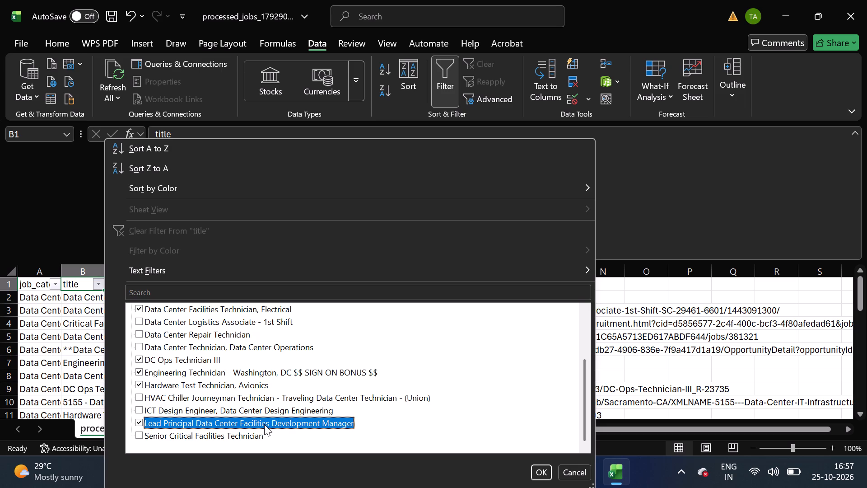
left_click(543, 472)
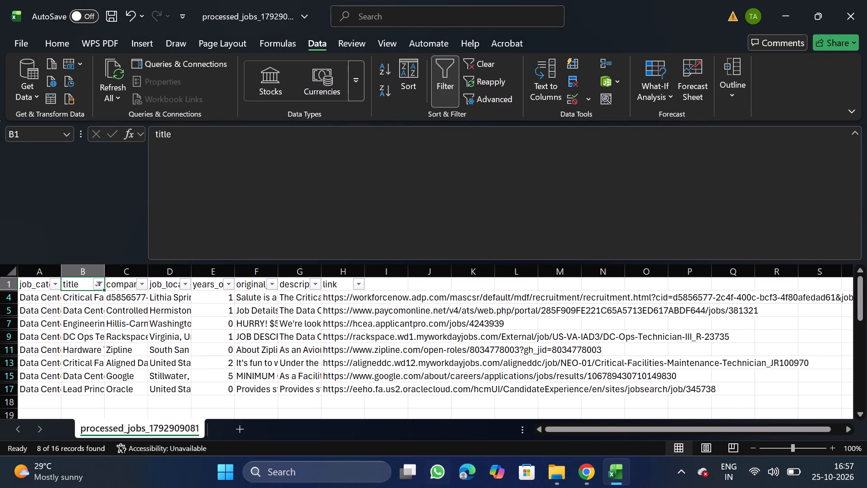
Delete all the job rows shown by the title filter, and turn the filter off.
left_click(3, 297)
key("ctrl+shift+Down")
right_click(156, 326)
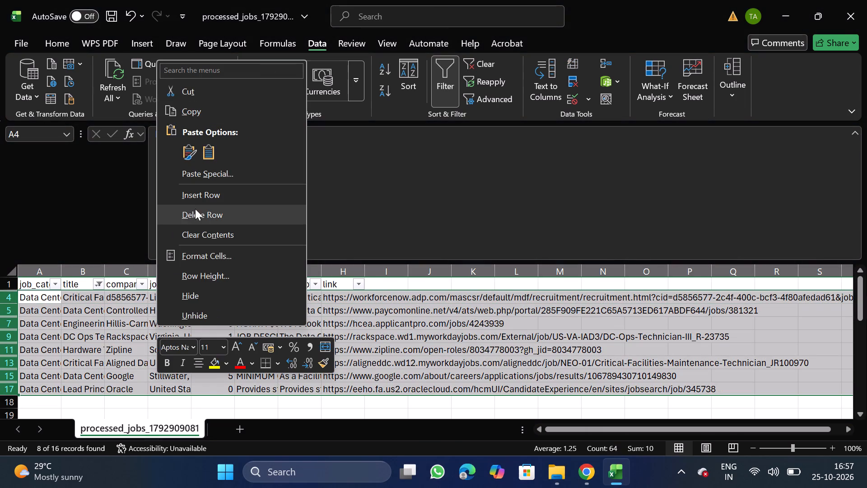
left_click(206, 214)
left_click(441, 82)
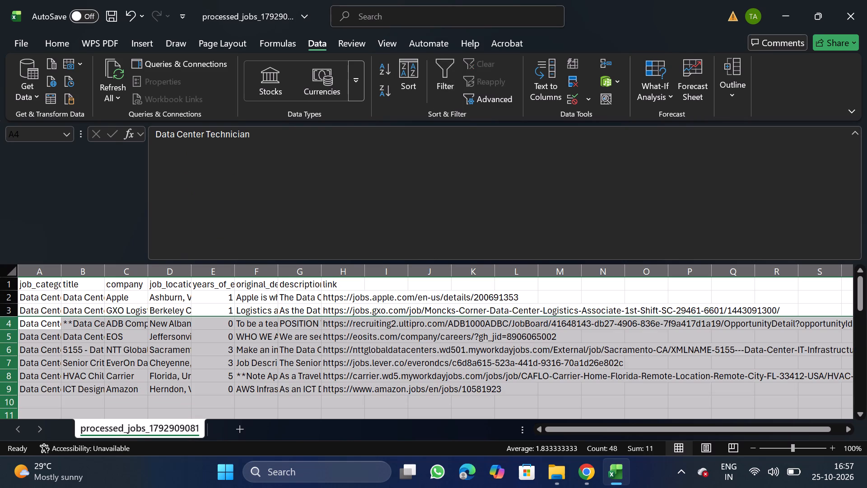
Save the cleaned data center jobs as a CSV named Data Center T_10_25 in the Daily Scraping jobs folder under Documents.
left_click_drag(28, 44, 27, 131)
left_click_drag(27, 131, 41, 230)
left_click(22, 50)
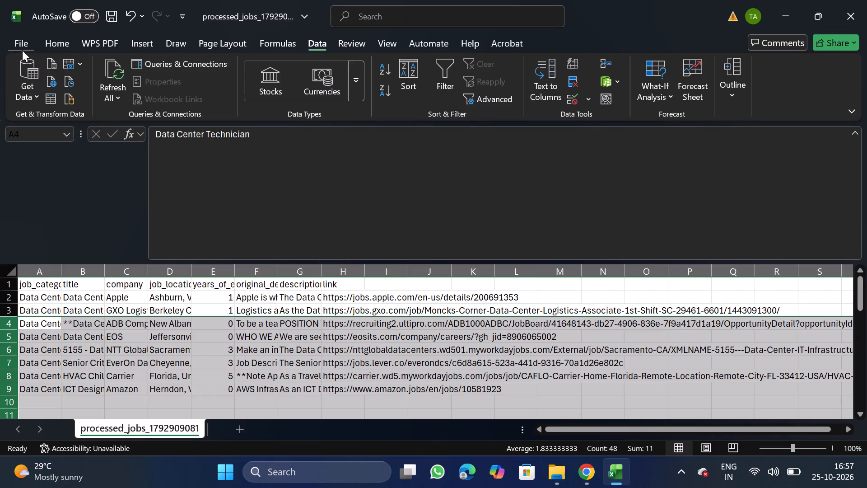
left_click(15, 33)
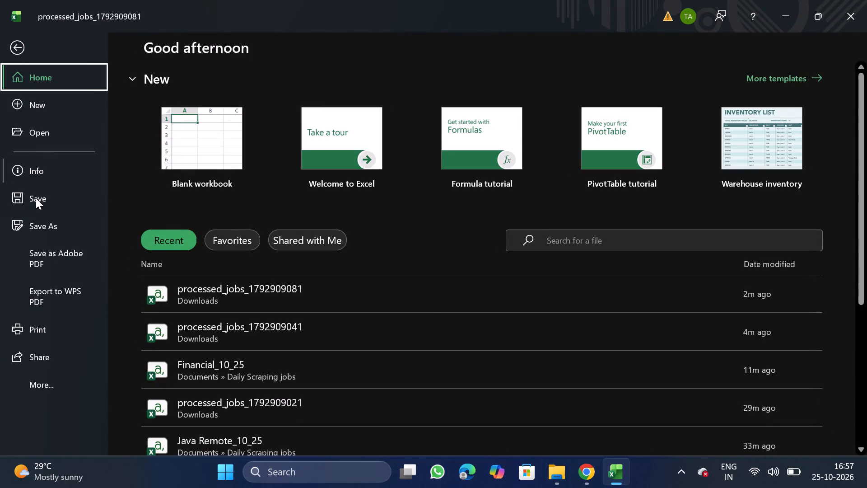
double_click(44, 223)
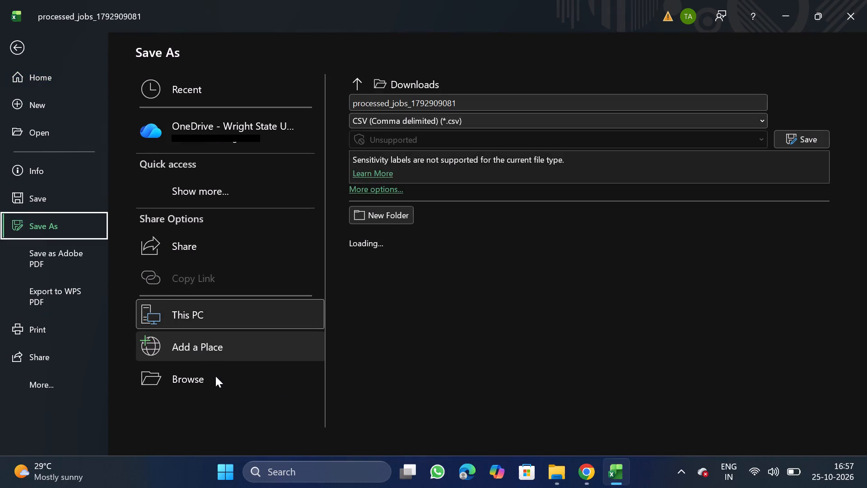
triple_click(215, 376)
triple_click(215, 376)
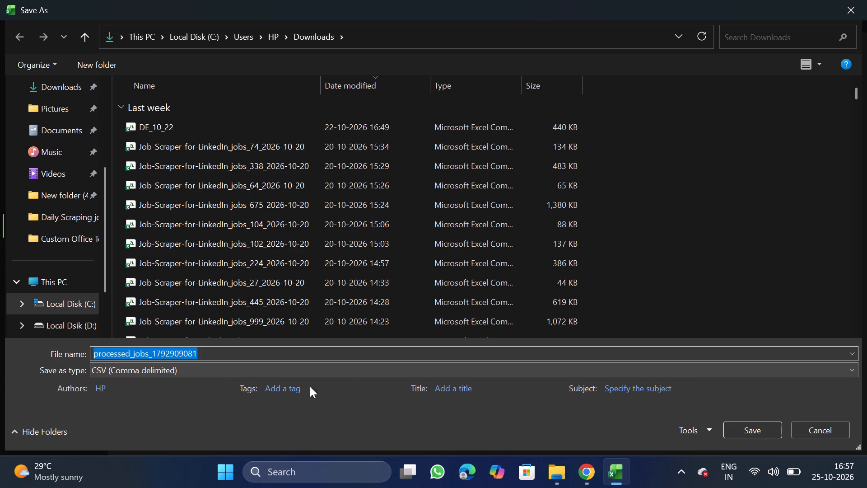
double_click(56, 130)
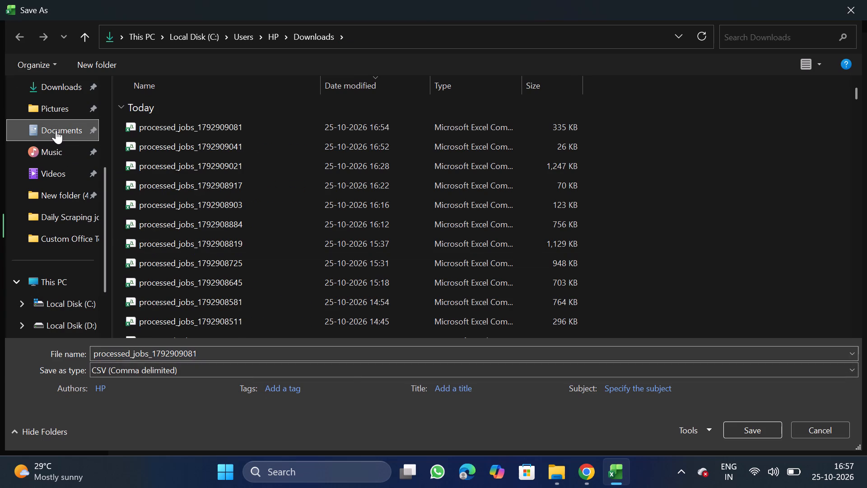
double_click(212, 151)
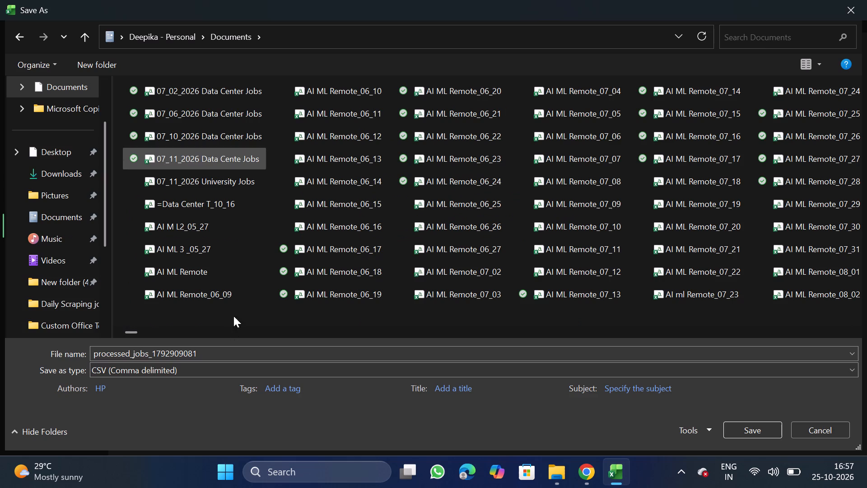
left_click(245, 355)
key("BackSpace")
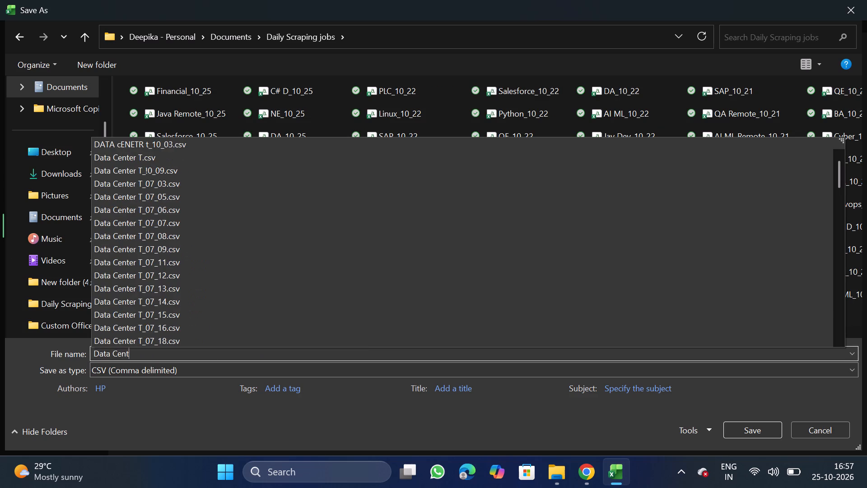
type("_10_24")
key("BackSpace")
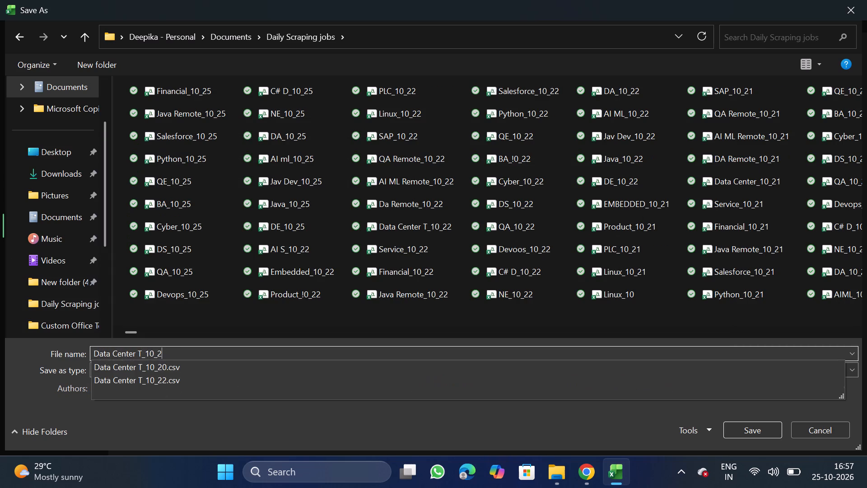
key("5")
left_click(755, 432)
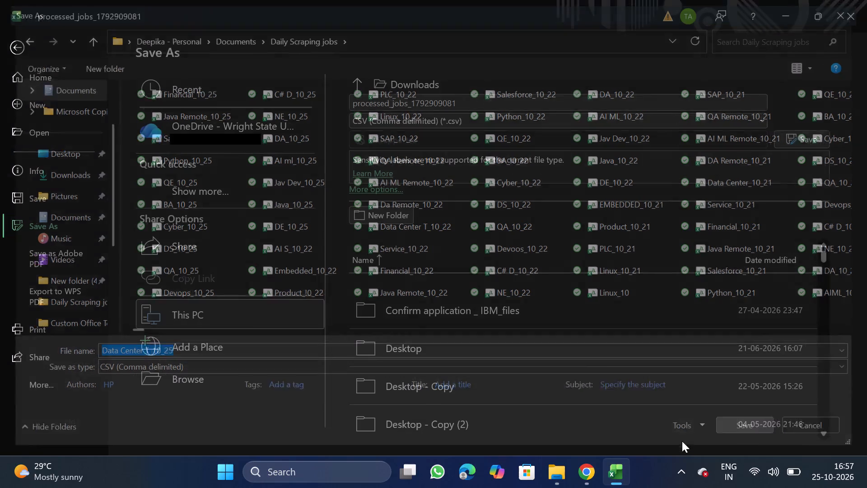
Switch to Chrome and choose Data Center T_10_25.csv as the file for bulk job creation on NextGenApply.
left_click(587, 485)
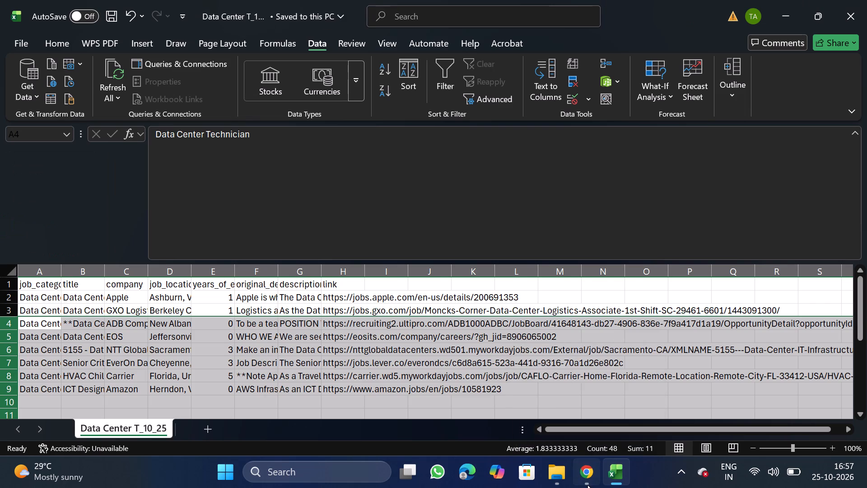
scroll(334, 196, "up", 1)
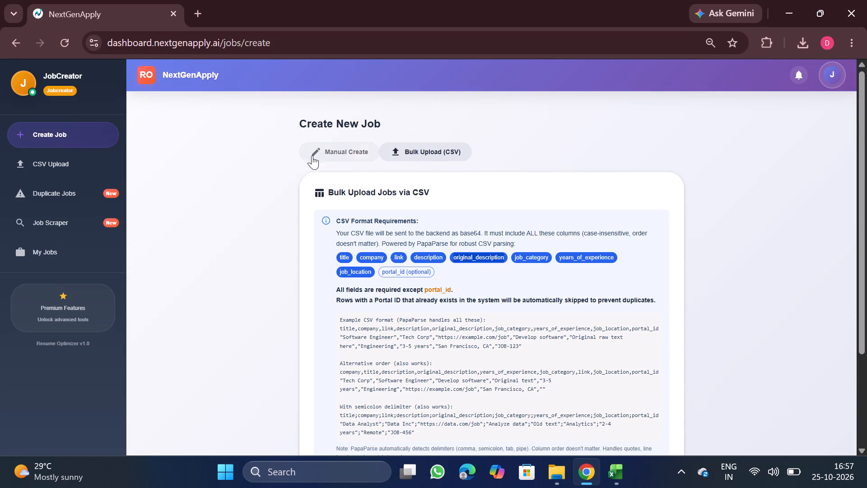
left_click(87, 170)
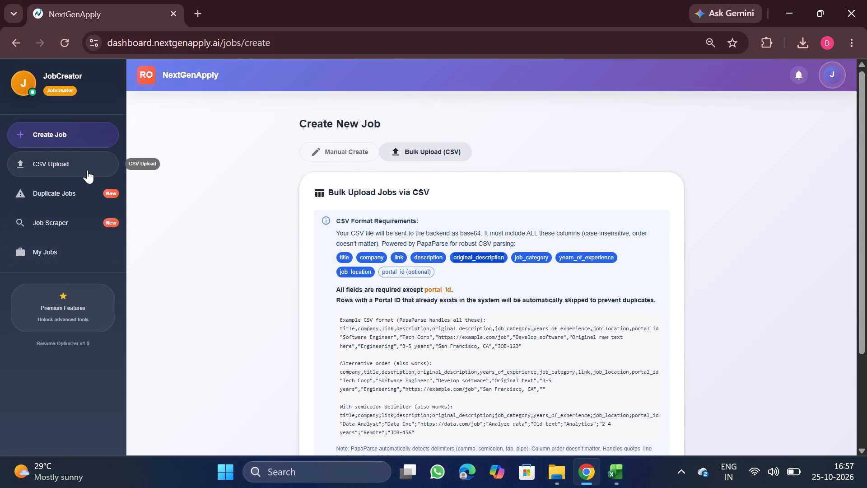
left_click(67, 136)
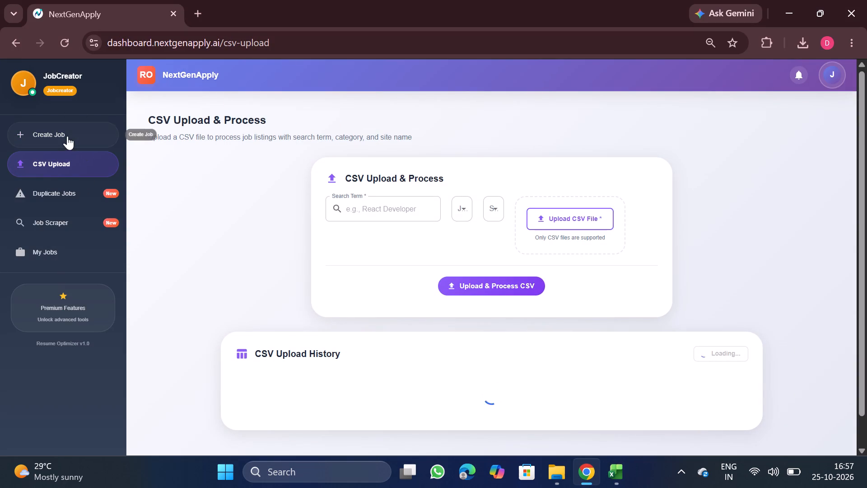
left_click(410, 141)
left_click(419, 144)
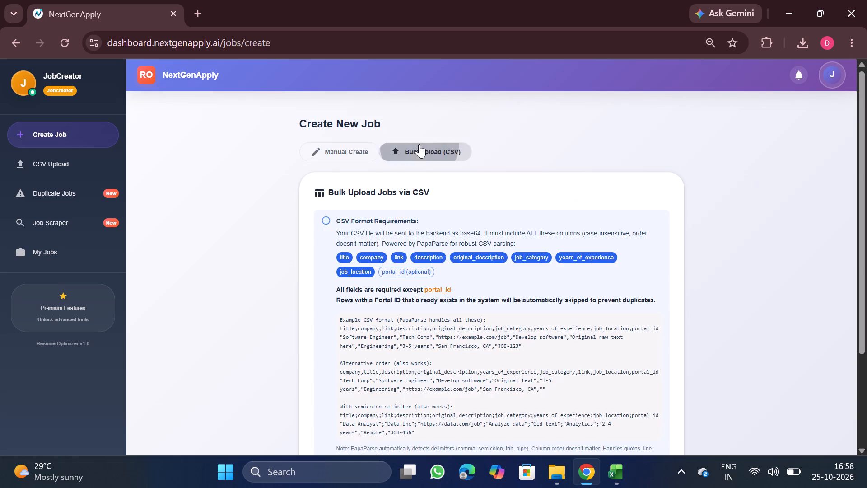
scroll(385, 322, "down", 3)
left_click(368, 371)
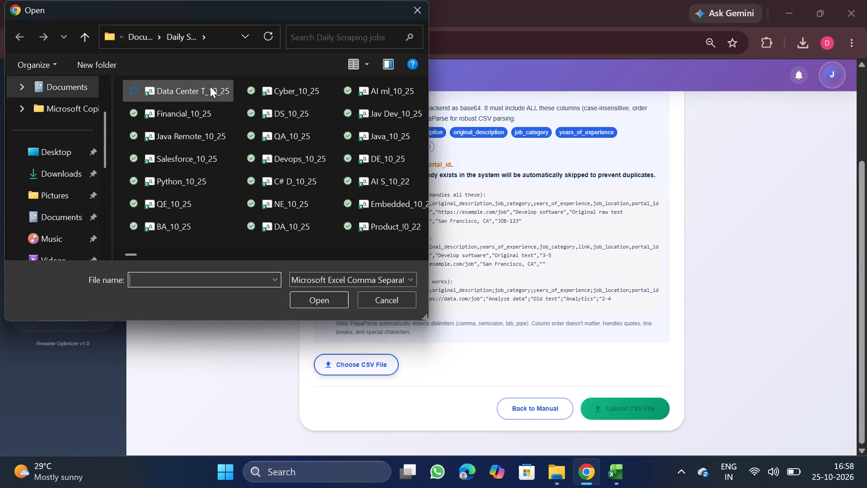
double_click(219, 89)
Look through the data preview of the chosen data center CSV and upload it to create the jobs.
scroll(449, 328, "down", 1)
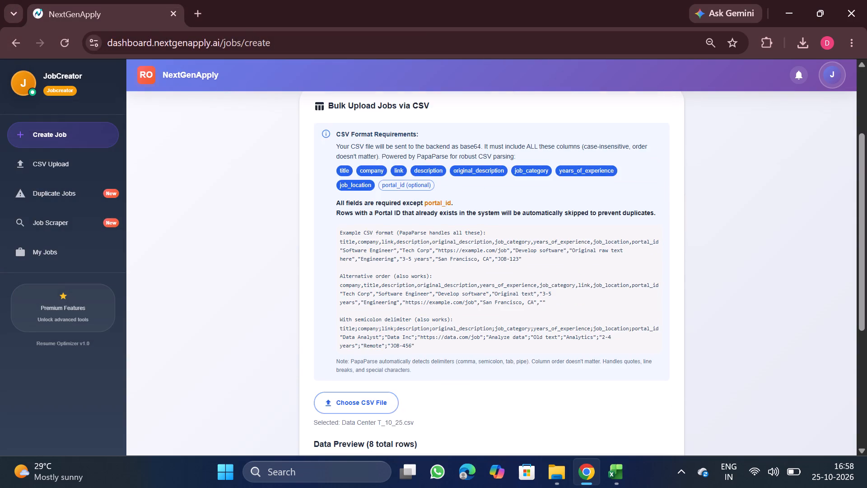
scroll(449, 328, "down", 1)
scroll(529, 337, "down", 2)
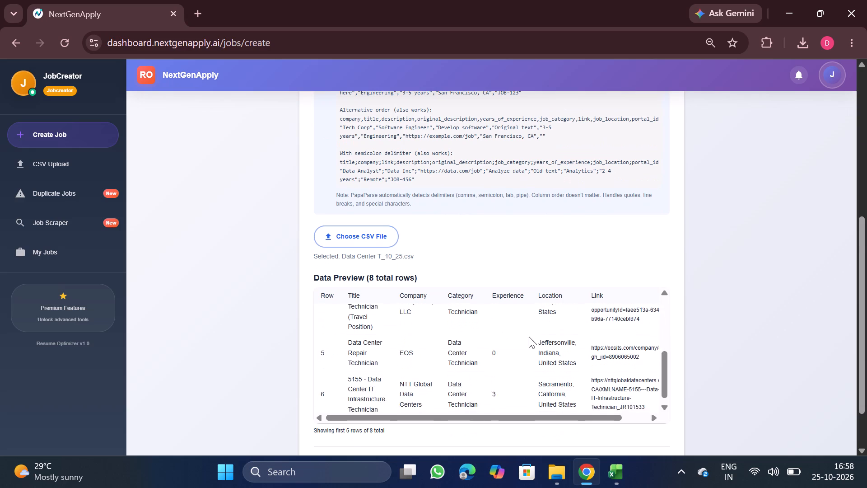
scroll(529, 337, "down", 1)
left_click(640, 415)
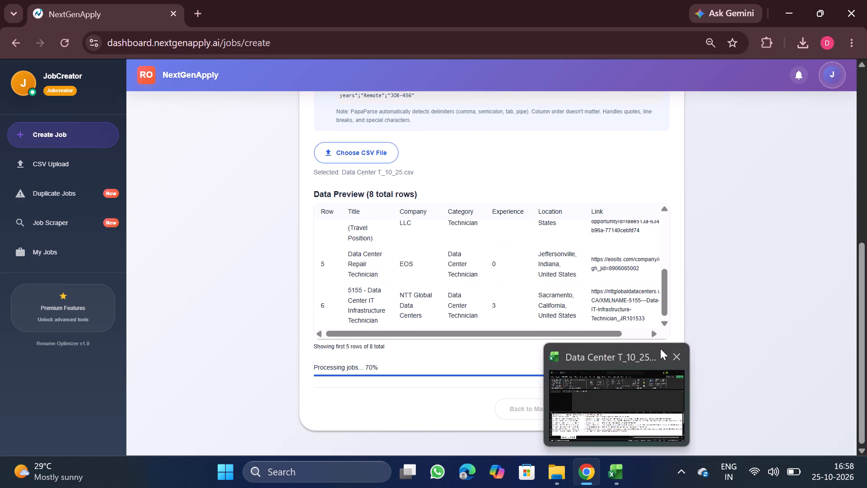
Close the Data Center T_10_25 workbook in Excel.
left_click(671, 362)
Download the processed CSV for Data Analyst Remote (#4513) from the CSV upload history and open it in Excel.
scroll(396, 366, "up", 5)
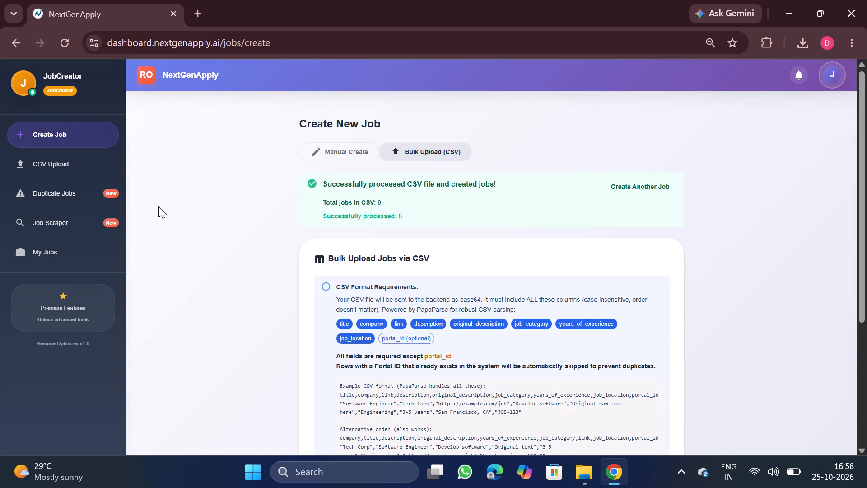
left_click(72, 173)
scroll(392, 210, "up", 4)
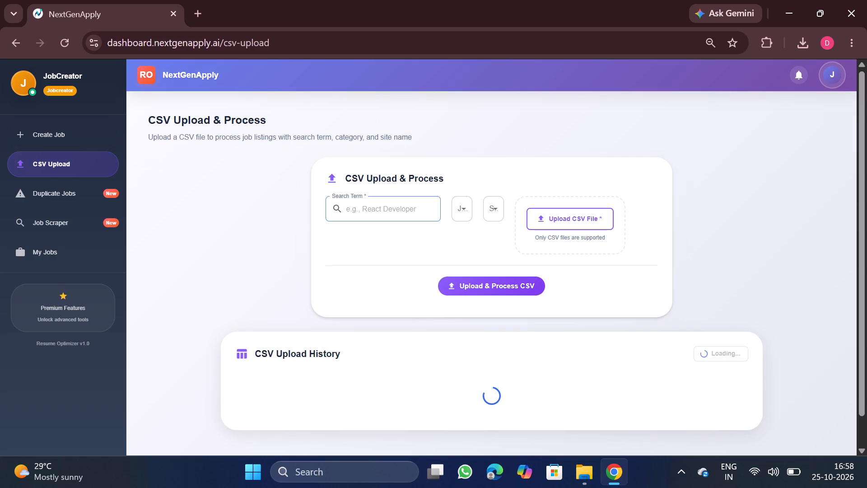
scroll(577, 273, "down", 2)
scroll(577, 335, "down", 1)
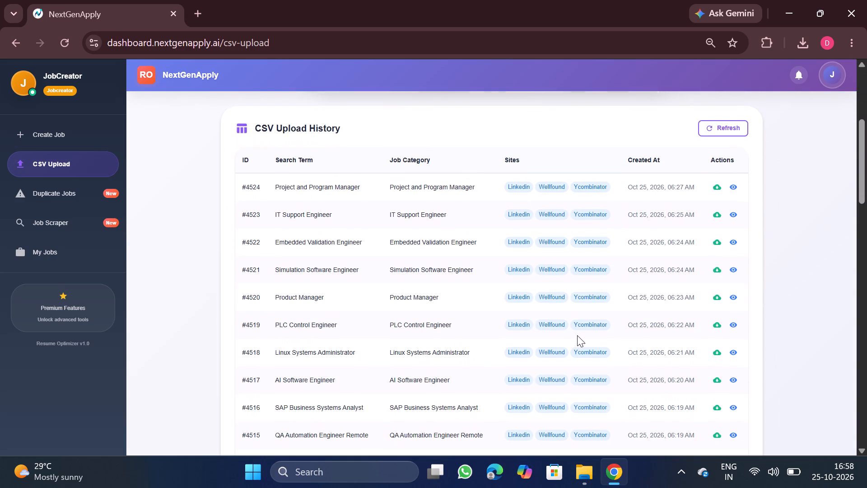
scroll(577, 335, "down", 3)
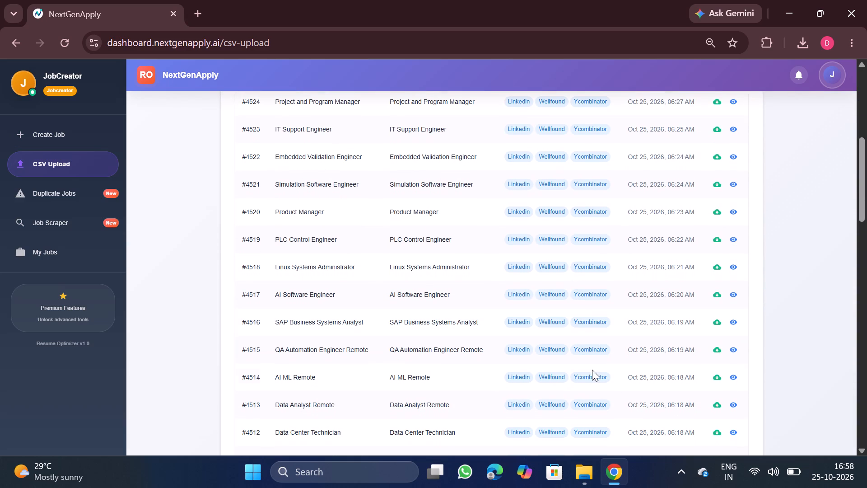
left_click(718, 405)
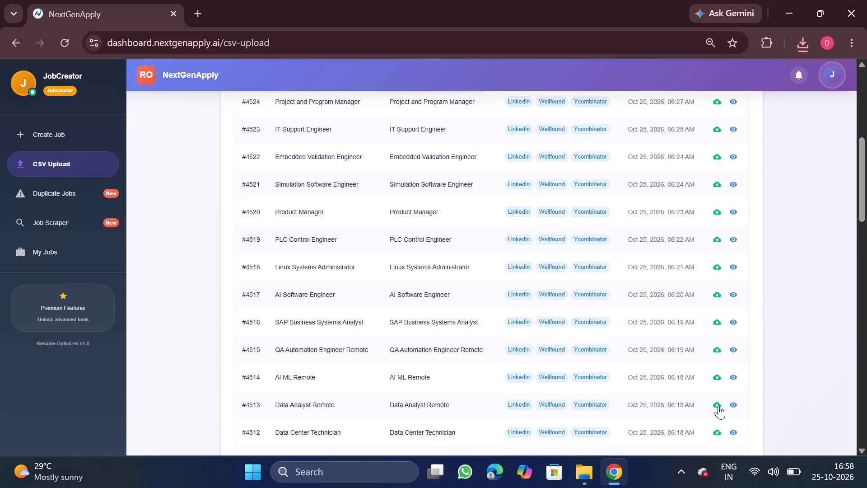
left_click(684, 70)
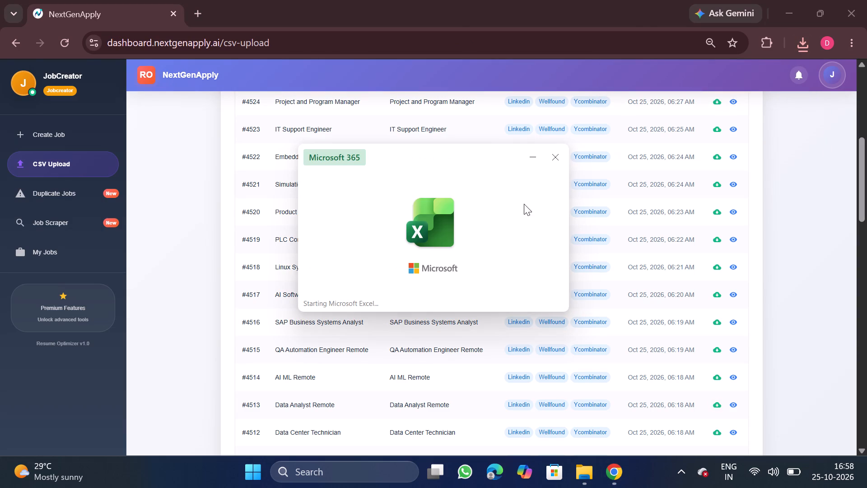
Run Remove Duplicates on the whole Data Analyst Remote table, comparing only the company column.
left_click(383, 270)
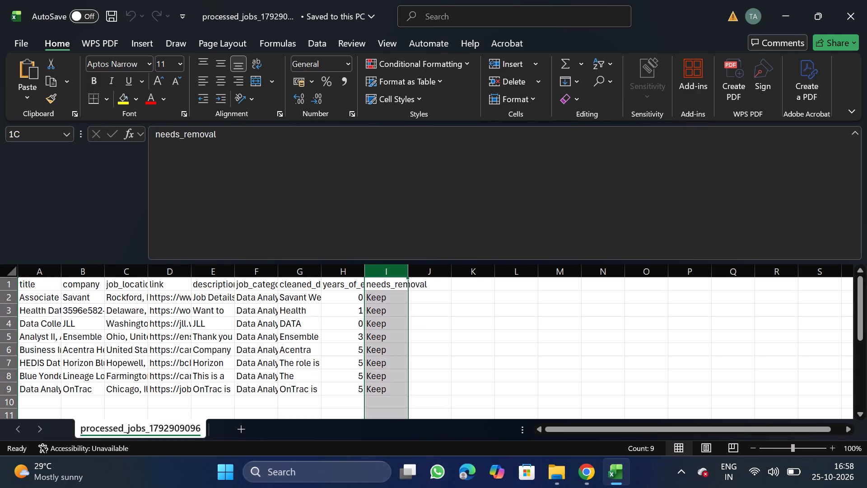
left_click(201, 340)
key("ctrl+a")
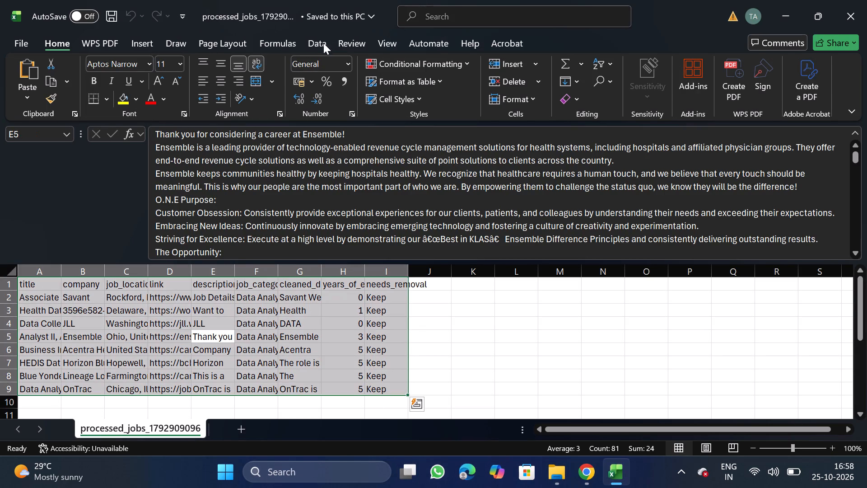
left_click(321, 42)
left_click(579, 84)
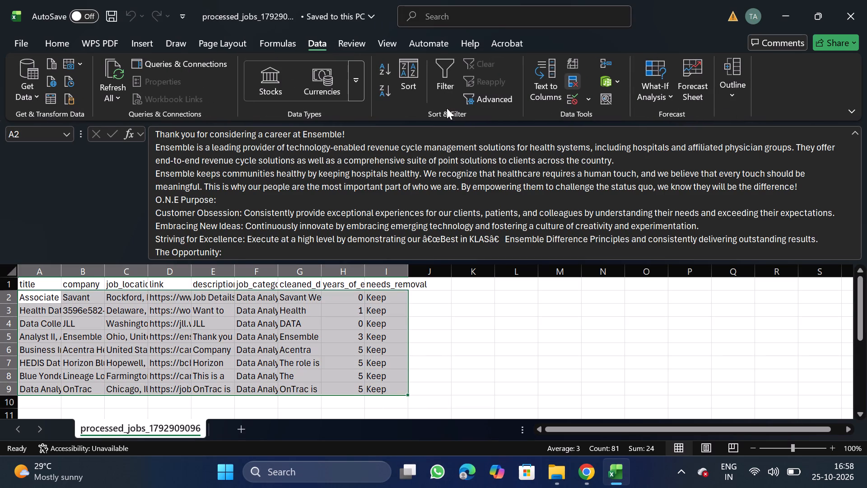
left_click(193, 204)
left_click(96, 262)
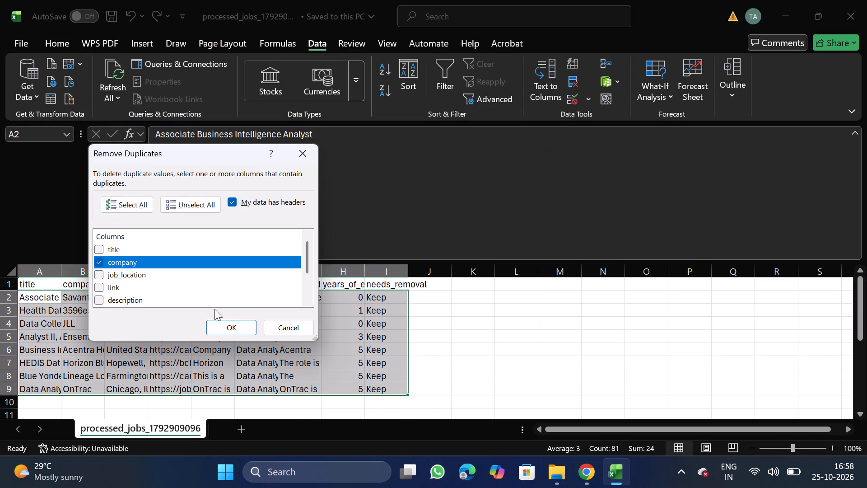
left_click(237, 327)
left_click(520, 270)
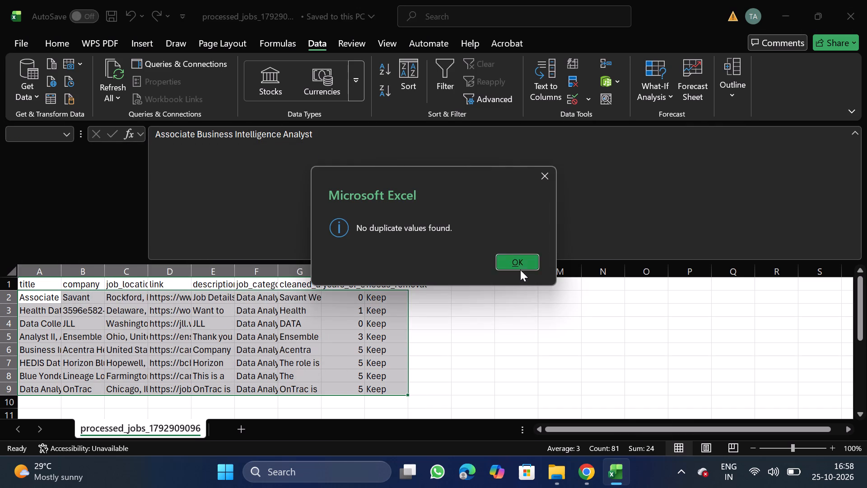
Delete the needs_removal column from the Data Analyst Remote sheet.
scroll(351, 342, "up", 4)
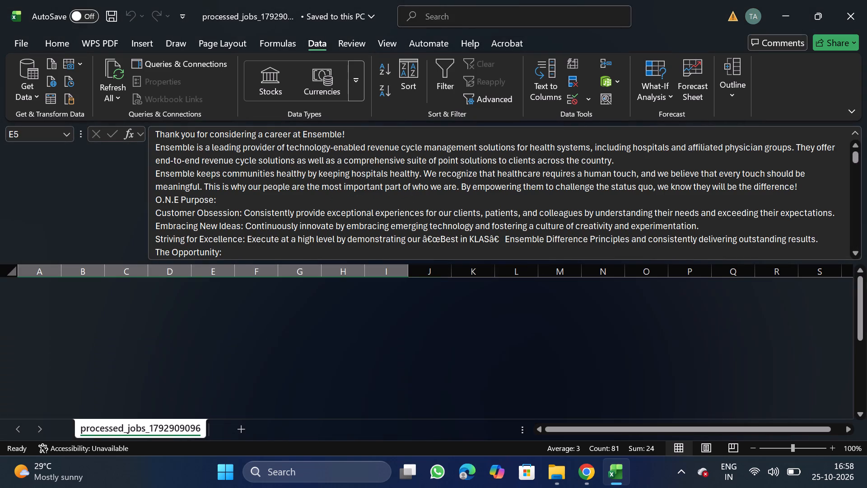
left_click(334, 346)
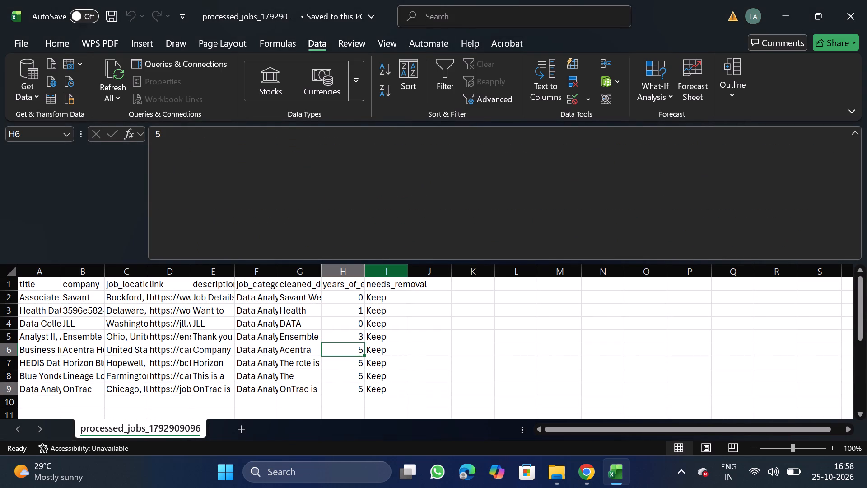
left_click(383, 276)
left_click(391, 355)
left_click(388, 274)
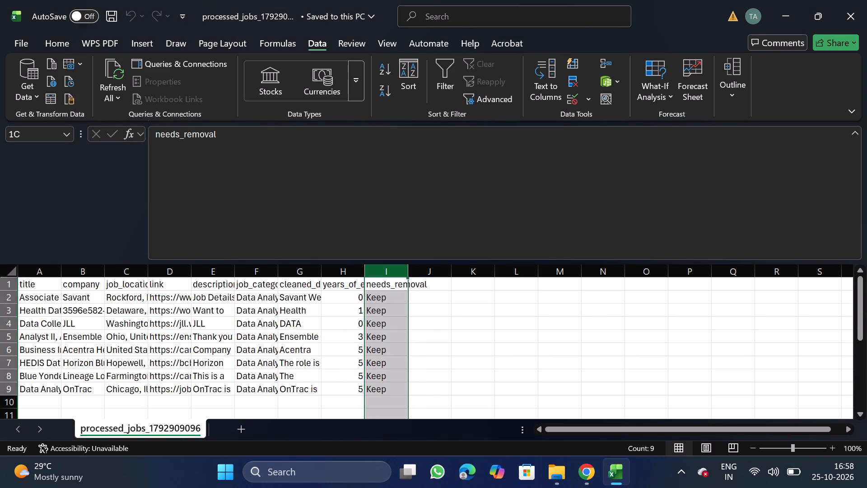
right_click(387, 328)
left_click(426, 216)
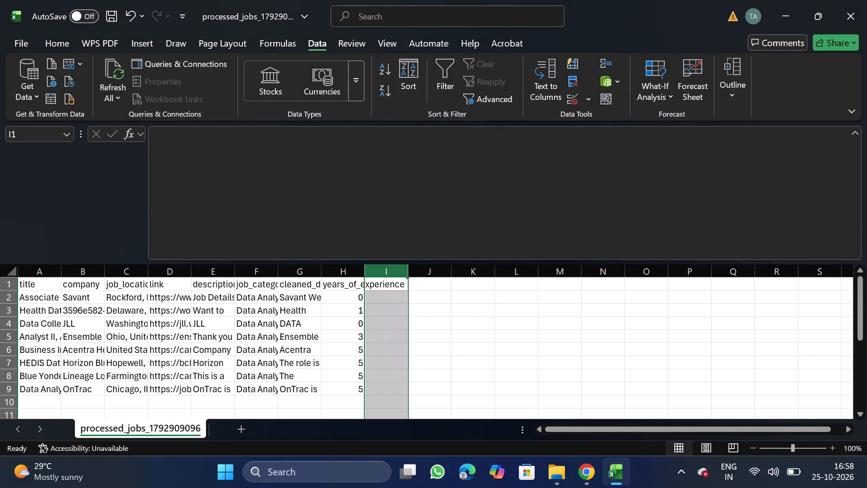
Move the job_category column to the front of the sheet, before the title column.
left_click(259, 266)
key("ctrl+x")
left_click(40, 268)
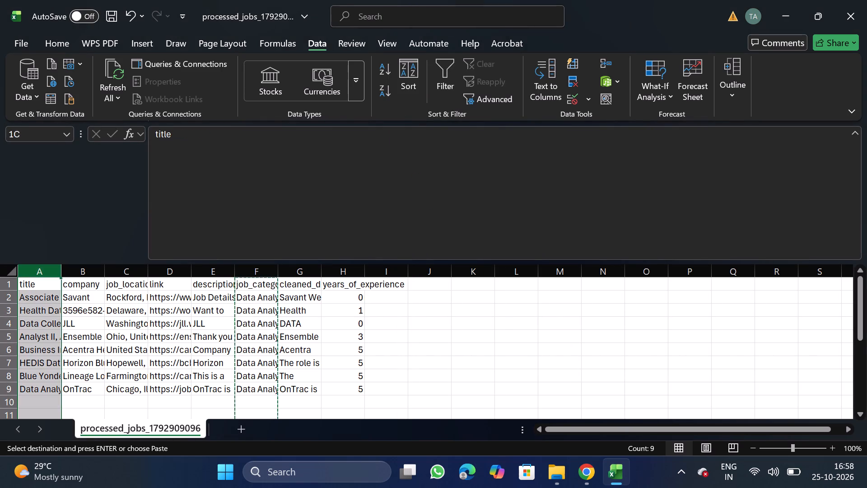
right_click(37, 312)
left_click(102, 180)
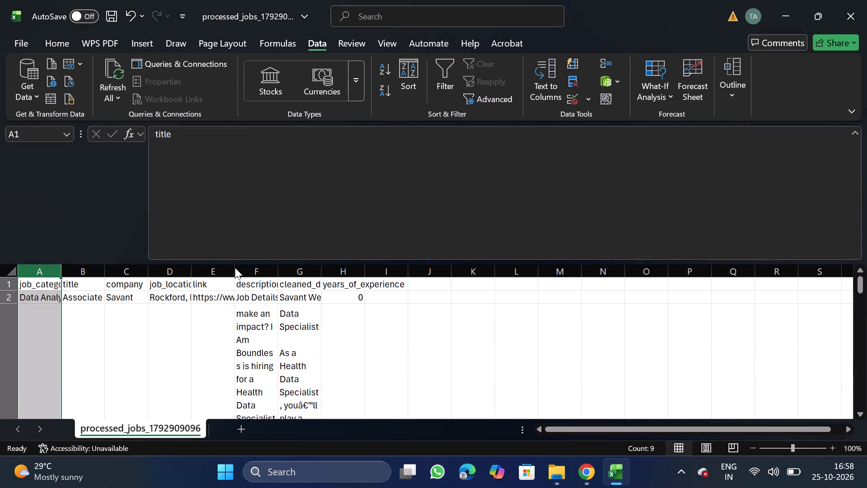
Turn off text wrapping for the description and cleaned_description columns.
left_click(256, 270)
key("shift+Right")
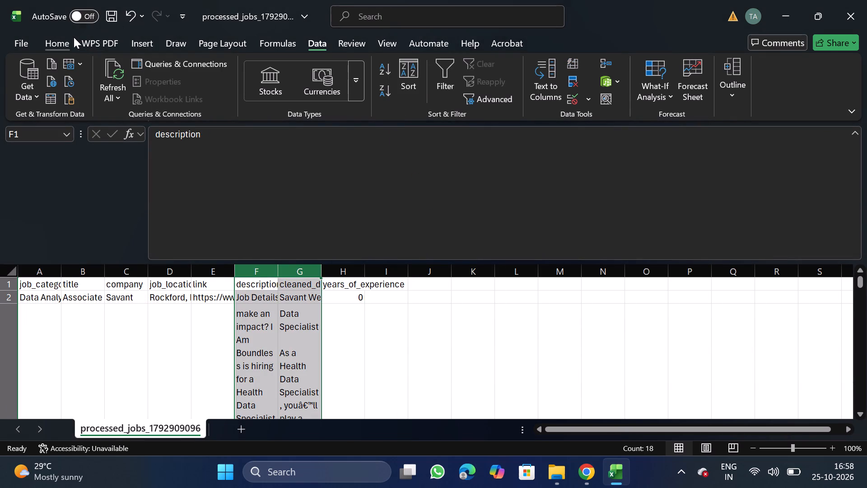
left_click(74, 37)
left_click(285, 114)
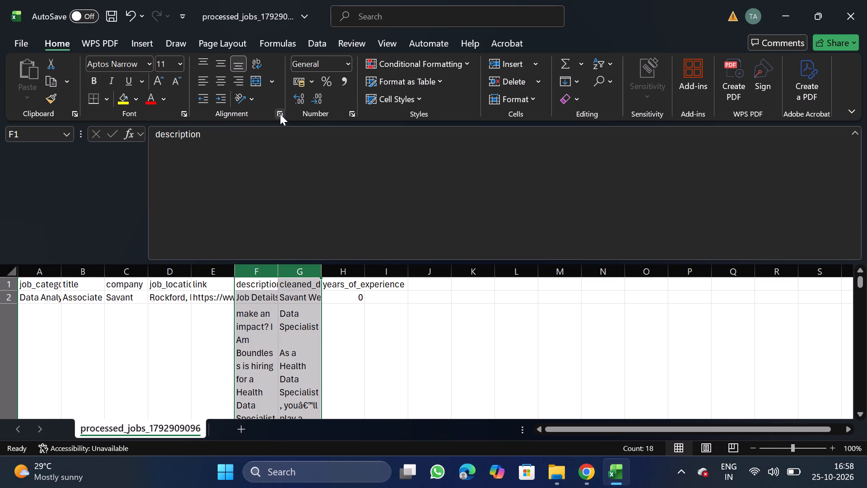
left_click(280, 114)
double_click(89, 222)
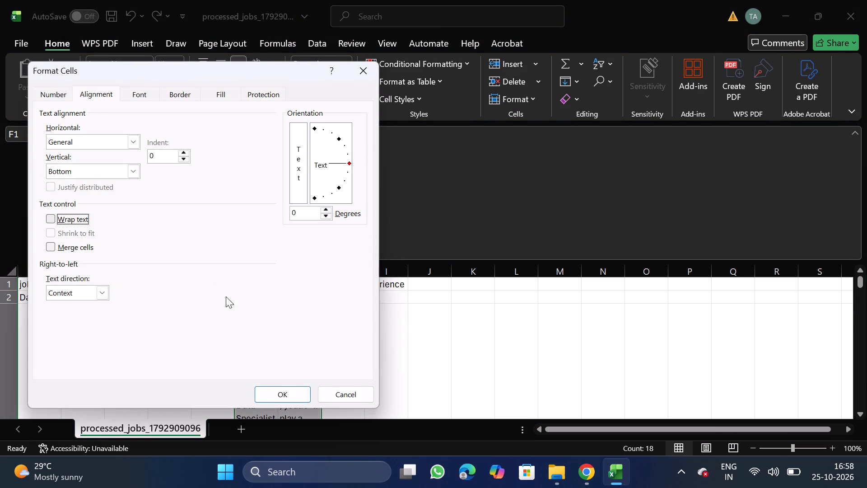
left_click(286, 388)
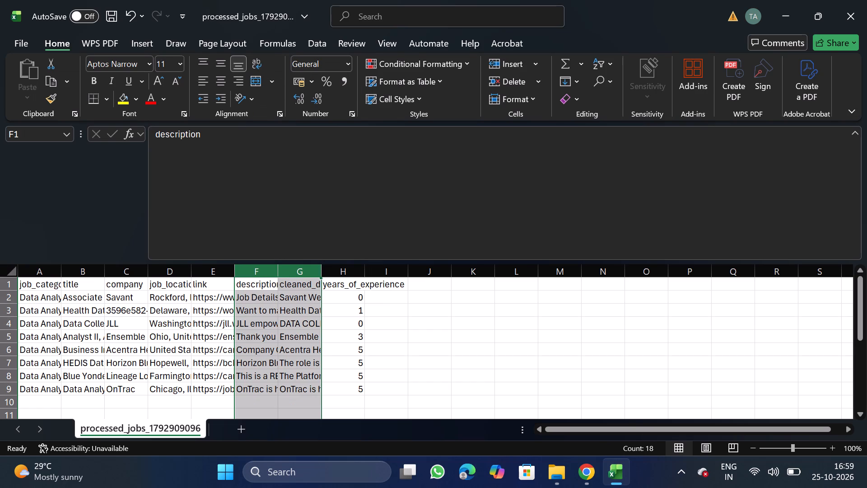
Move the link column to the end of the table, after years_of_experience.
left_click(211, 267)
key("ctrl+x")
left_click_drag(393, 272, 388, 336)
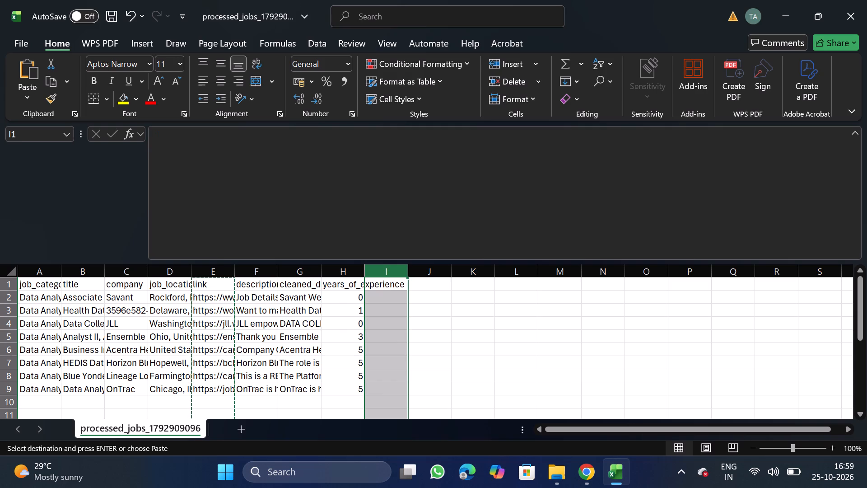
right_click(388, 336)
left_click(453, 205)
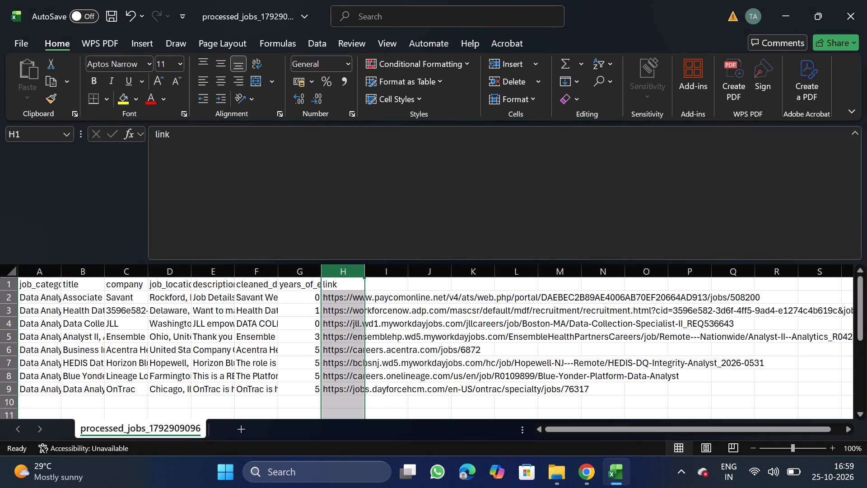
Move the years_of_experience column to sit between job_location and description.
left_click(294, 275)
key("ctrl+x")
left_click_drag(212, 275, 208, 354)
right_click(208, 354)
left_click(268, 225)
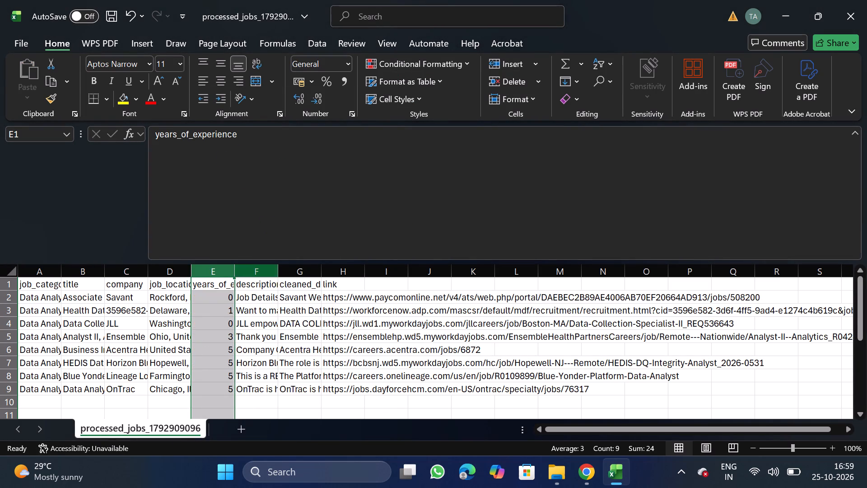
Rename the cleaned_description header in G1 to description, reusing the header text from F1.
left_click(256, 289)
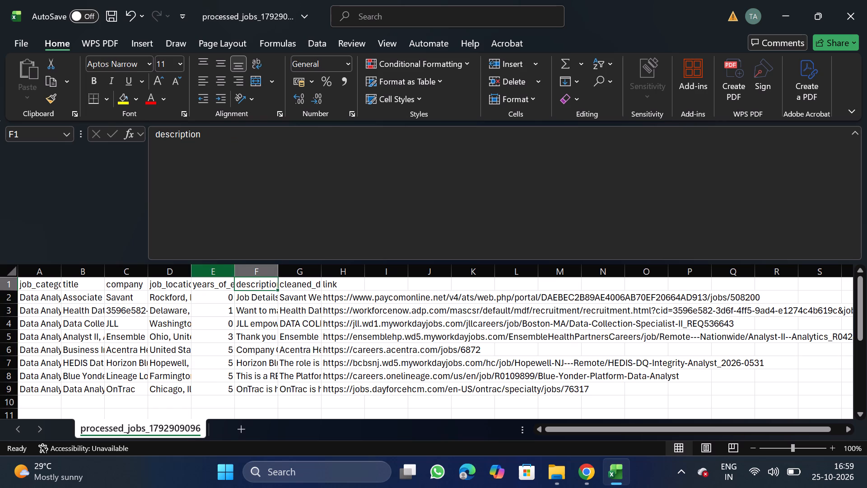
left_click_drag(154, 135, 213, 134)
key("ctrl+c")
left_click(298, 274)
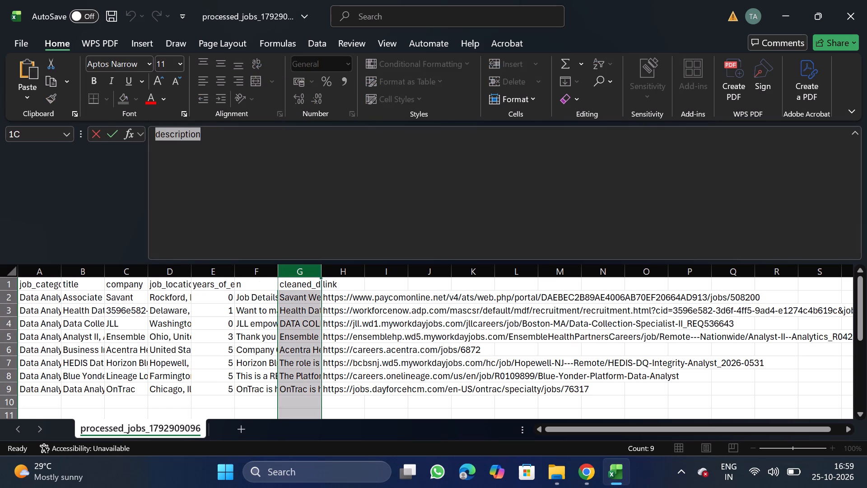
left_click(382, 210)
key("BackSpace")
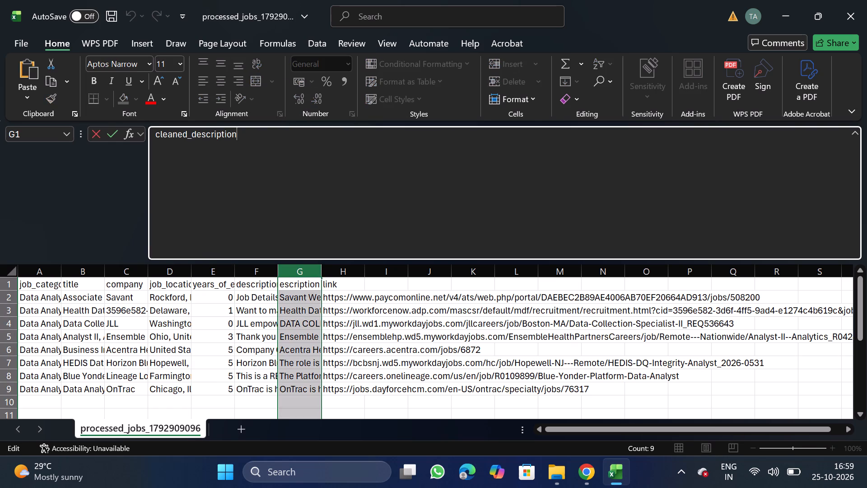
key("BackSpace")
key("BackSpace")
key("BackSpace")
key("BackSpace")
key("BackSpace")
key("BackSpace")
key("BackSpace")
key("BackSpace")
key("BackSpace")
key("BackSpace")
key("BackSpace")
key("BackSpace")
key("BackSpace")
key("BackSpace")
key("BackSpace")
key("BackSpace")
key("BackSpace")
key("BackSpace")
key("BackSpace")
key("BackSpace")
key("ctrl+v")
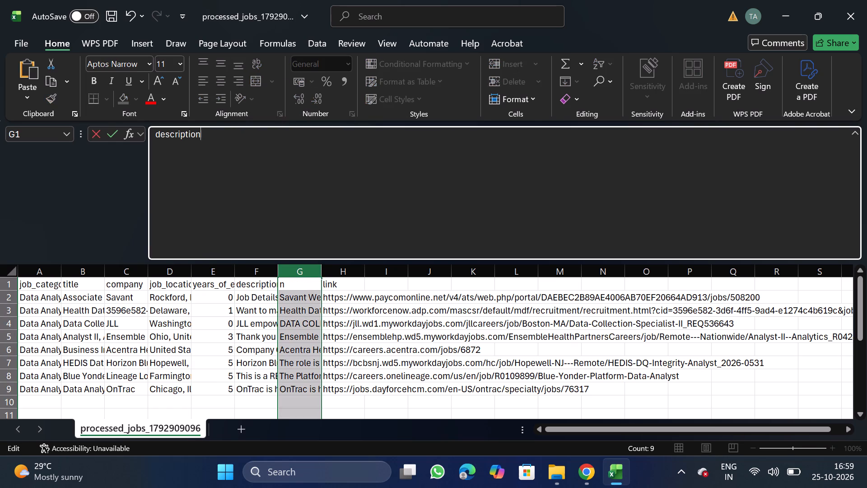
Rename the F1 header to original_description, copying the name from the bulk upload format requirements on NextGenApply's Create Job page.
left_click(251, 278)
left_click(336, 217)
key("BackSpace")
key("BackSpace")
key("BackSpace")
key("BackSpace")
key("BackSpace")
key("BackSpace")
key("BackSpace")
key("BackSpace")
key("BackSpace")
key("BackSpace")
key("BackSpace")
key("BackSpace")
key("BackSpace")
key("BackSpace")
key("BackSpace")
key("BackSpace")
key("BackSpace")
key("BackSpace")
key("BackSpace")
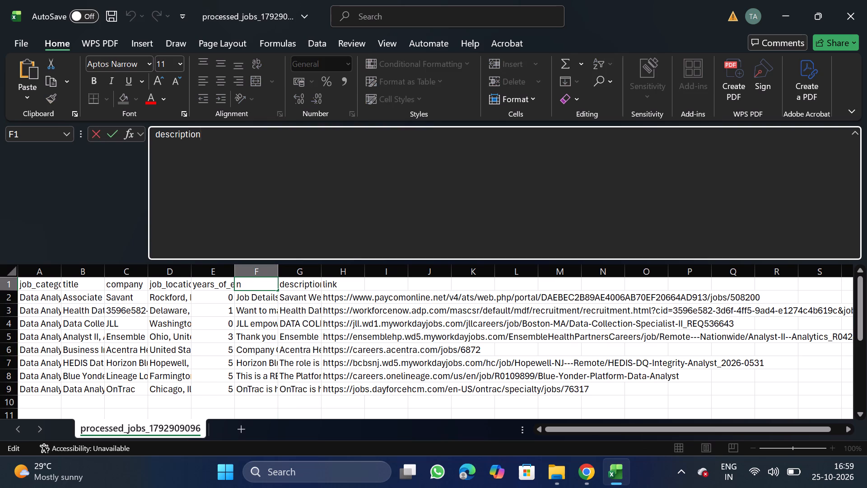
left_click(570, 479)
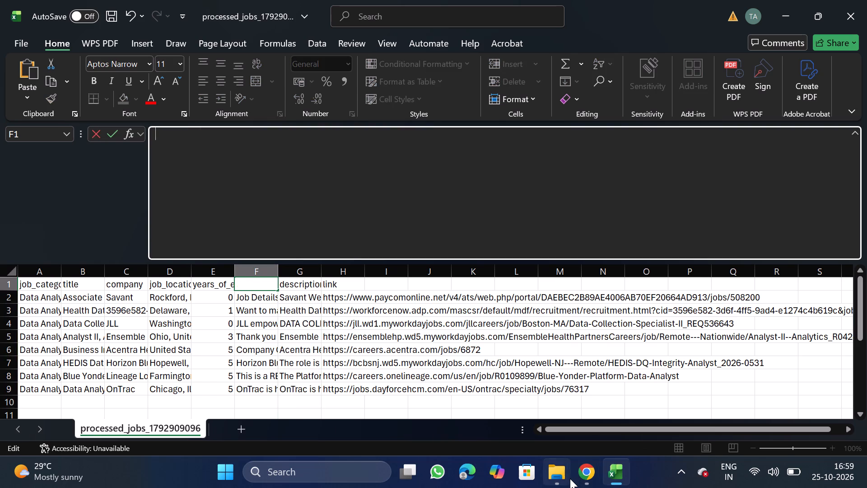
left_click(584, 476)
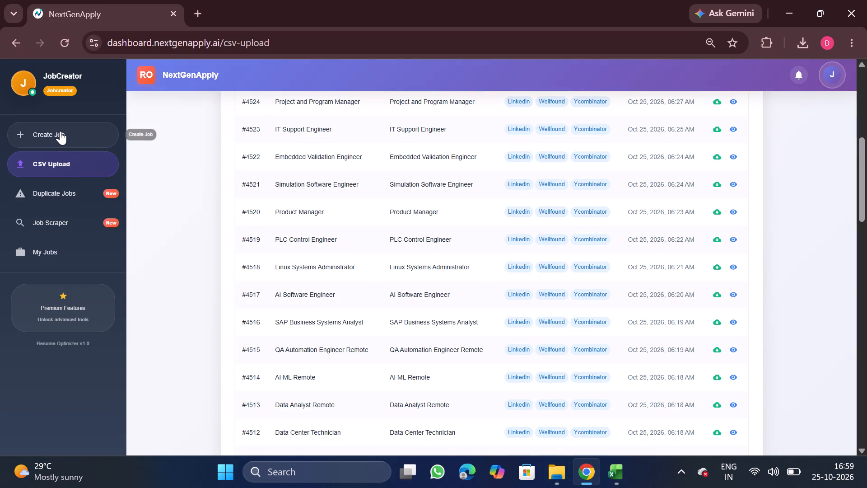
left_click(60, 131)
left_click(445, 118)
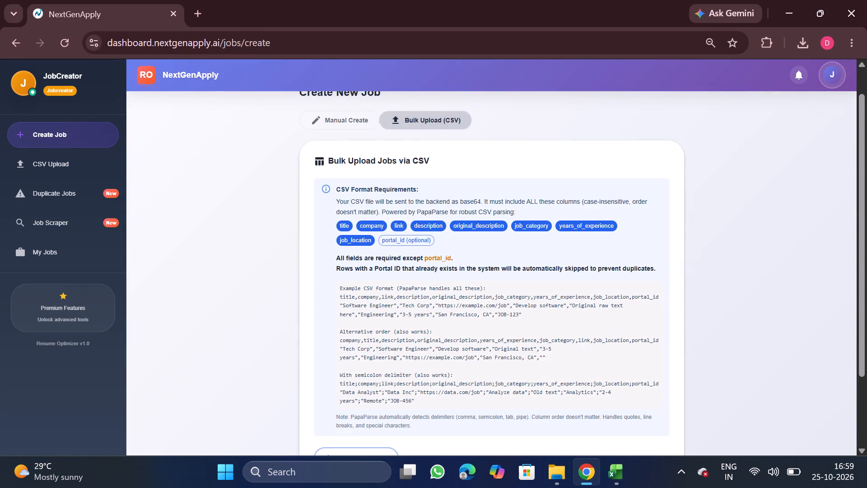
double_click(478, 225)
key("ctrl+c")
left_click(609, 469)
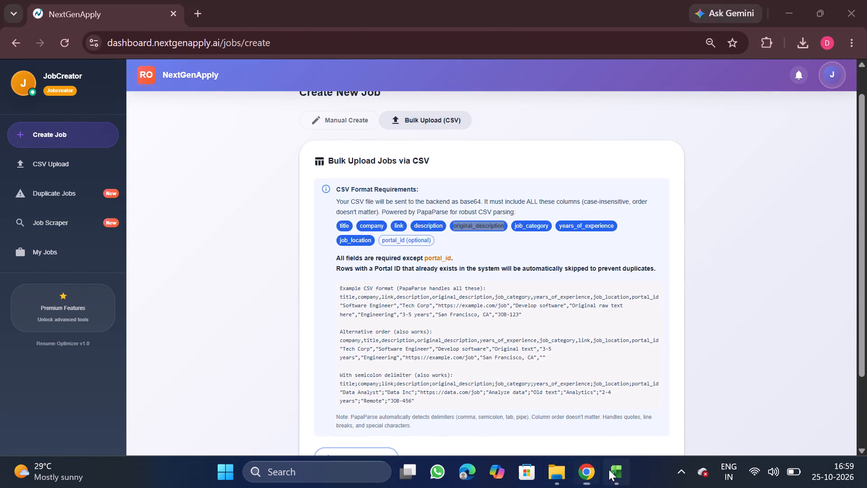
key("ctrl+v")
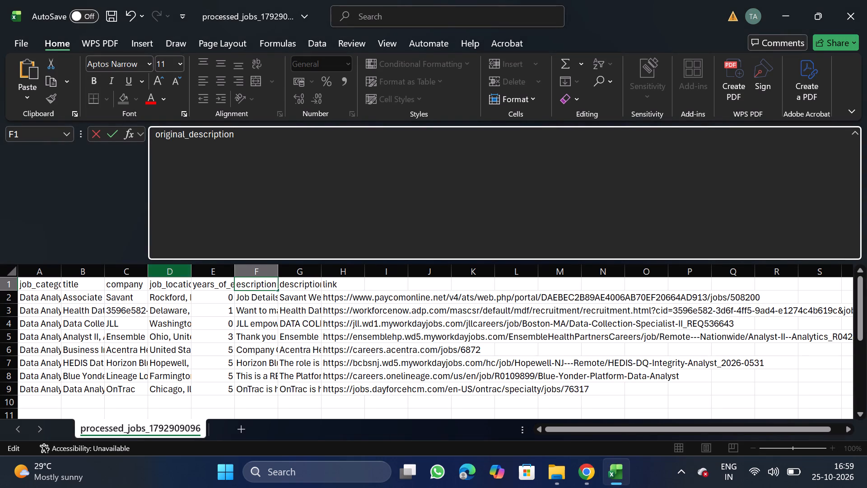
left_click(81, 300)
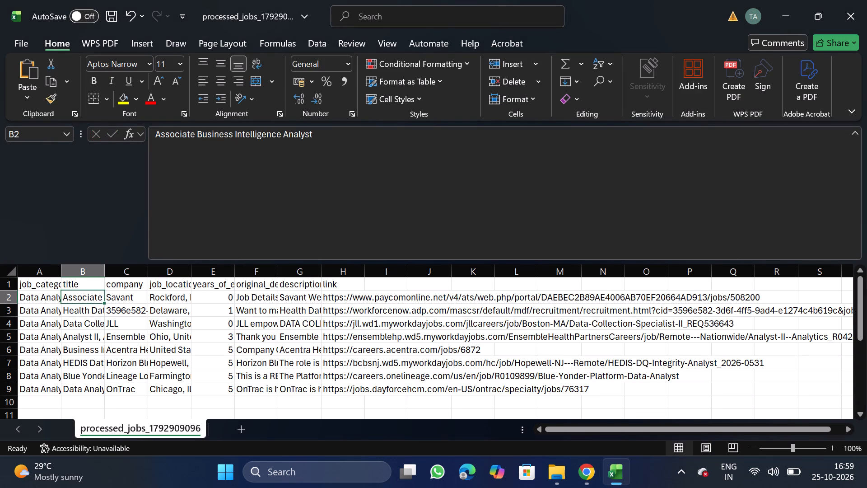
Check the job titles in column B and delete the Health Data Specialist row, row 3.
left_click(82, 315)
left_click(82, 321)
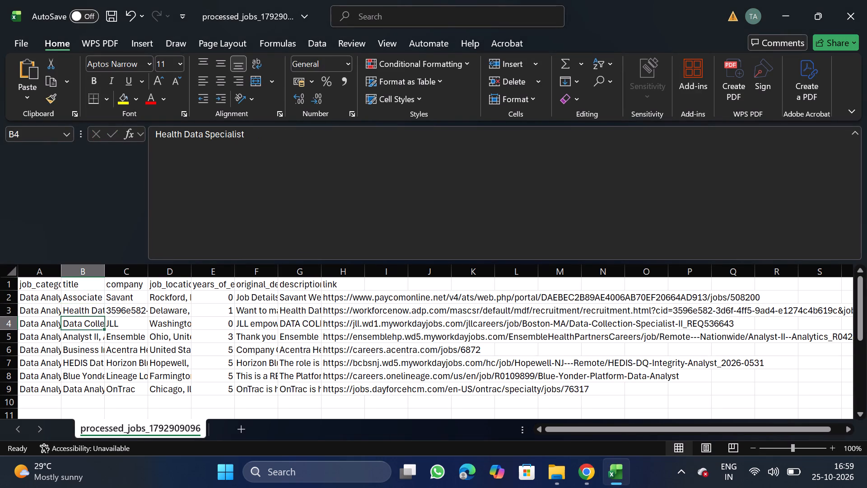
left_click(82, 337)
left_click(82, 352)
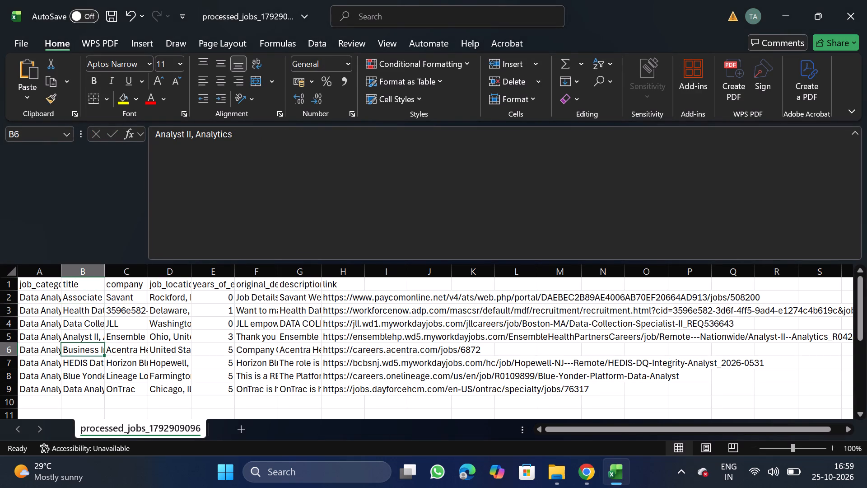
left_click(83, 364)
left_click(81, 380)
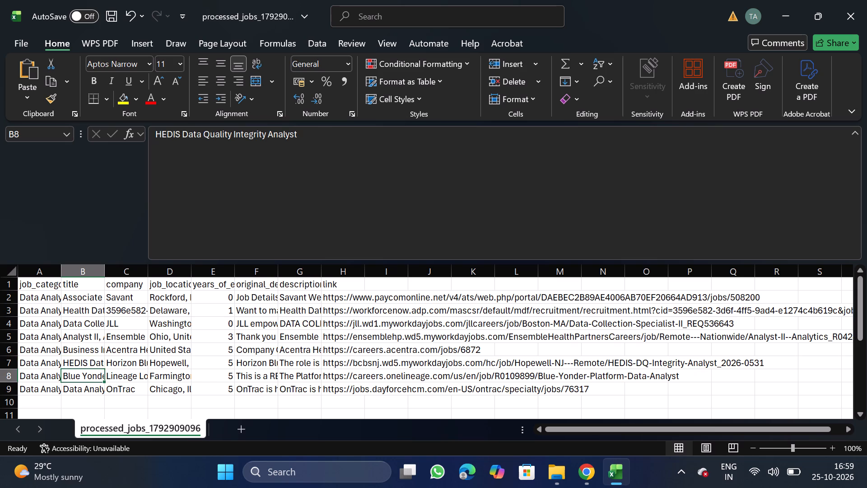
left_click(86, 389)
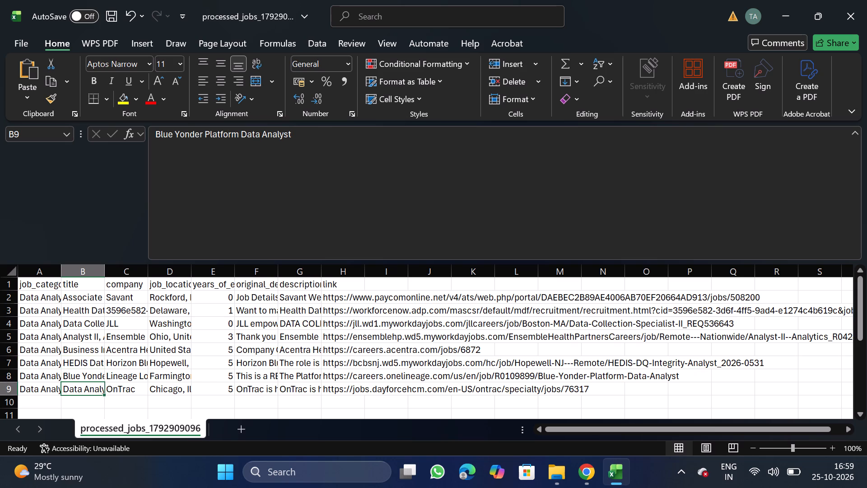
left_click(1, 306)
left_click(1, 311)
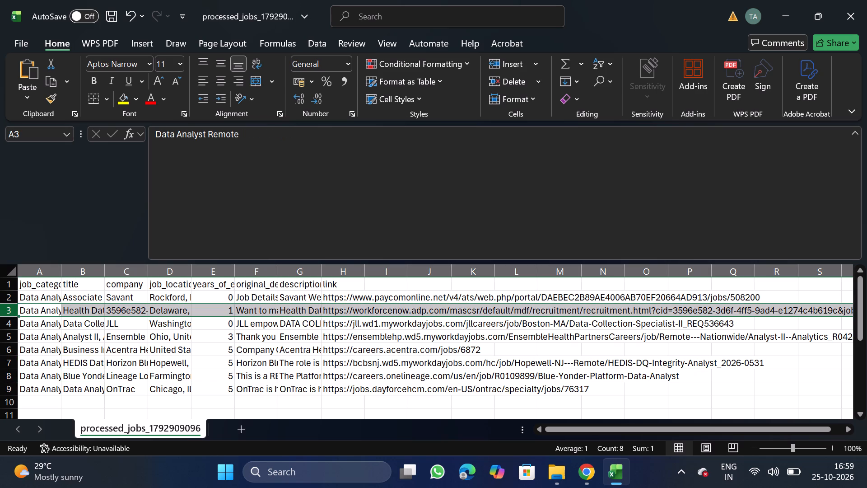
right_click(19, 310)
left_click(70, 198)
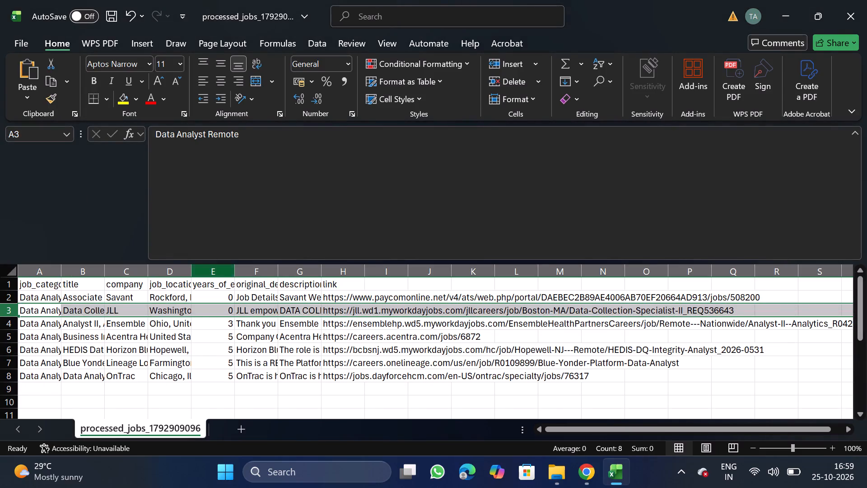
Save the workbook as a CSV named Data Analyst Remote_10_25 in the Daily Scraping jobs folder under Documents.
left_click(18, 35)
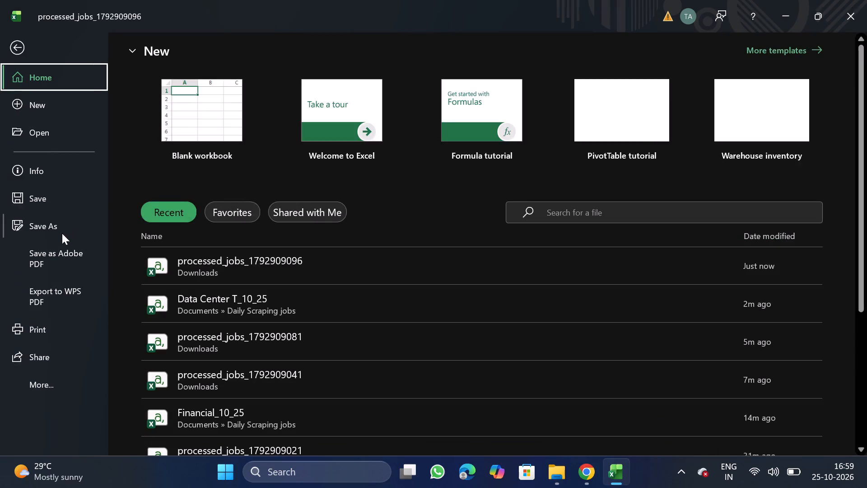
triple_click(51, 229)
triple_click(205, 370)
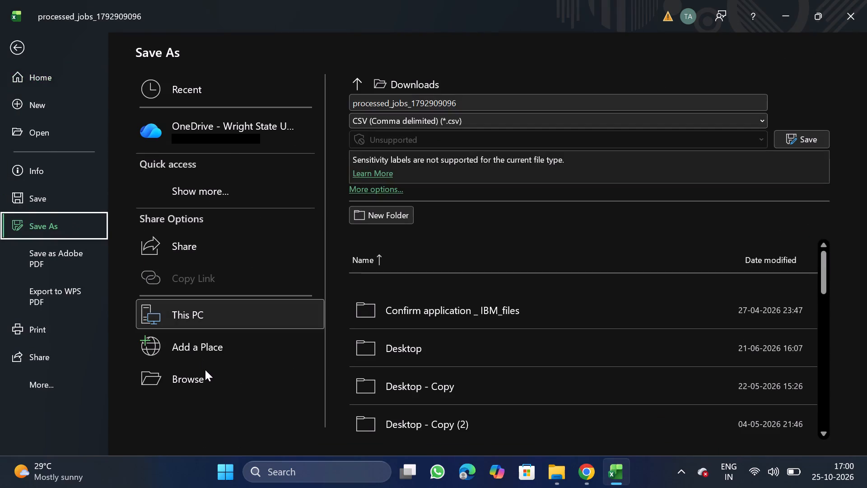
double_click(205, 370)
triple_click(204, 386)
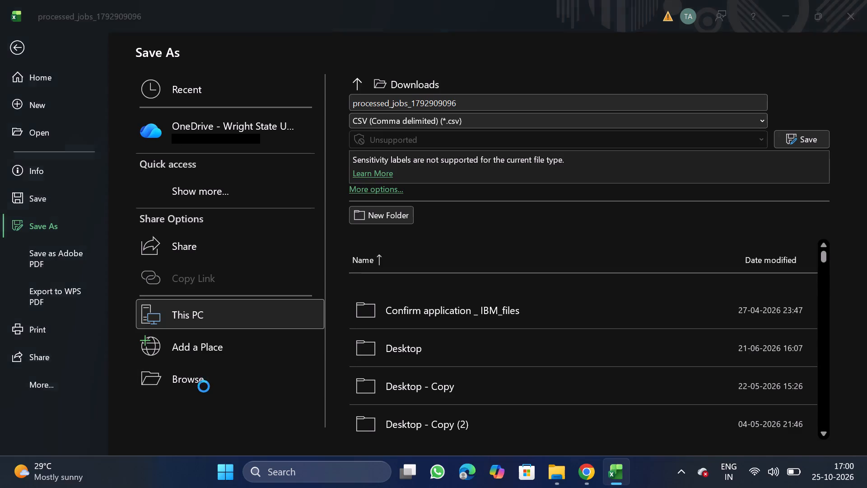
double_click(82, 128)
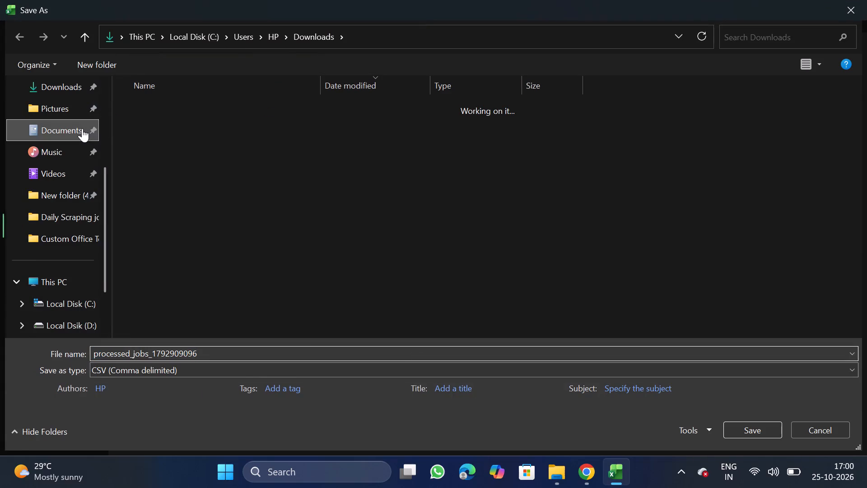
double_click(195, 152)
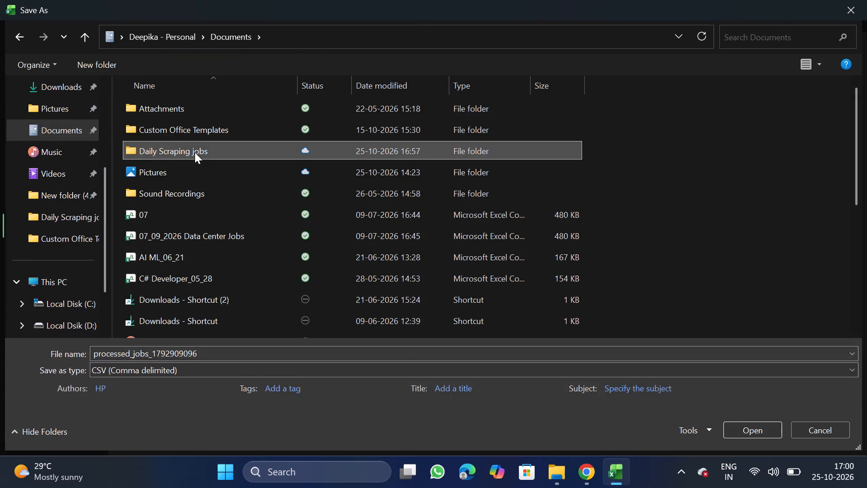
left_click(264, 359)
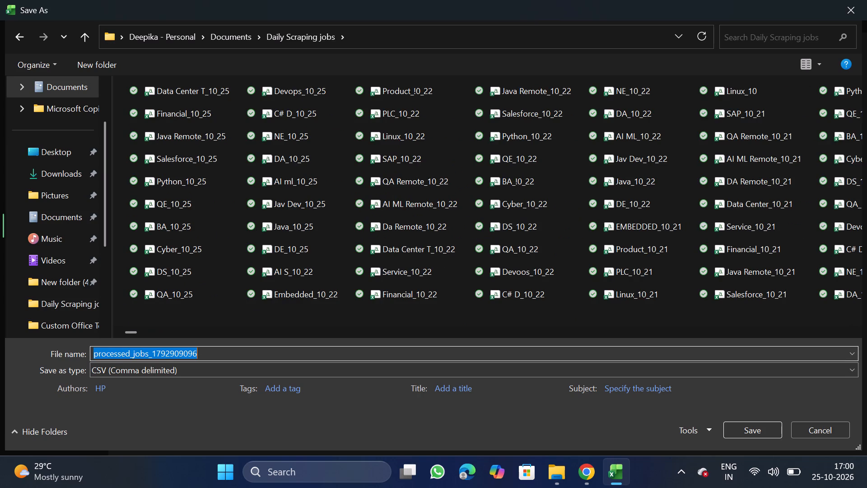
key("BackSpace")
key("BackSpace")
key("BackSpace")
key("BackSpace")
key("BackSpace")
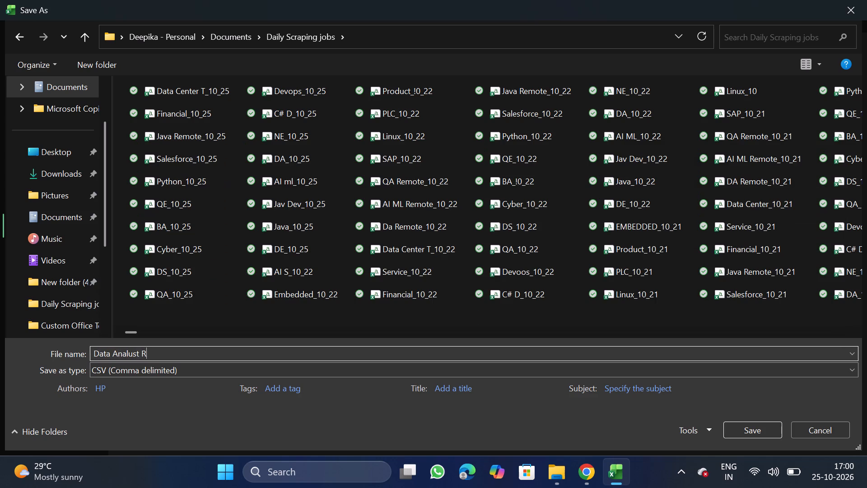
type("emote_10_25")
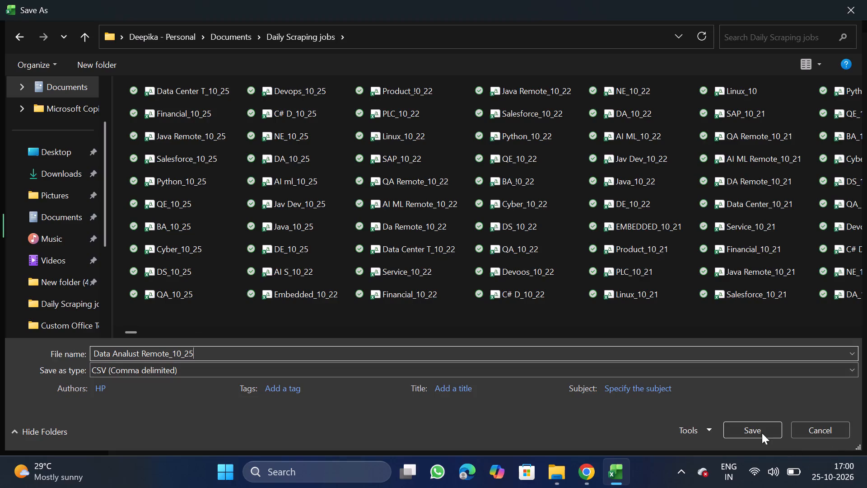
left_click(758, 434)
Bulk upload Data Analyst Remote_10_25.csv on NextGenApply's Create Job page, and close its workbook in Excel.
left_click(594, 483)
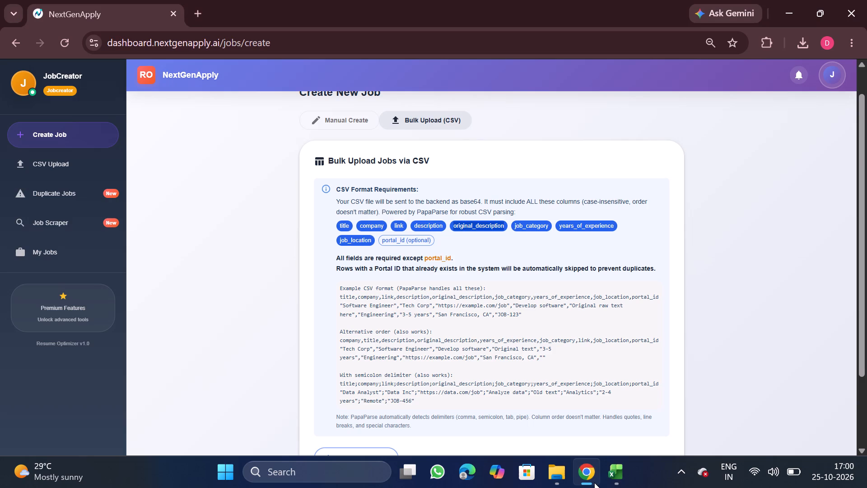
scroll(466, 371, "down", 1)
left_click(362, 346)
left_click(358, 359)
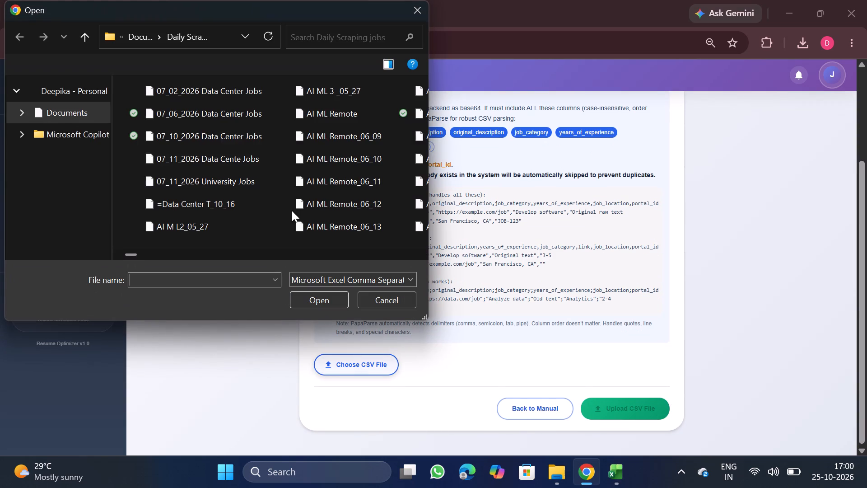
triple_click(199, 92)
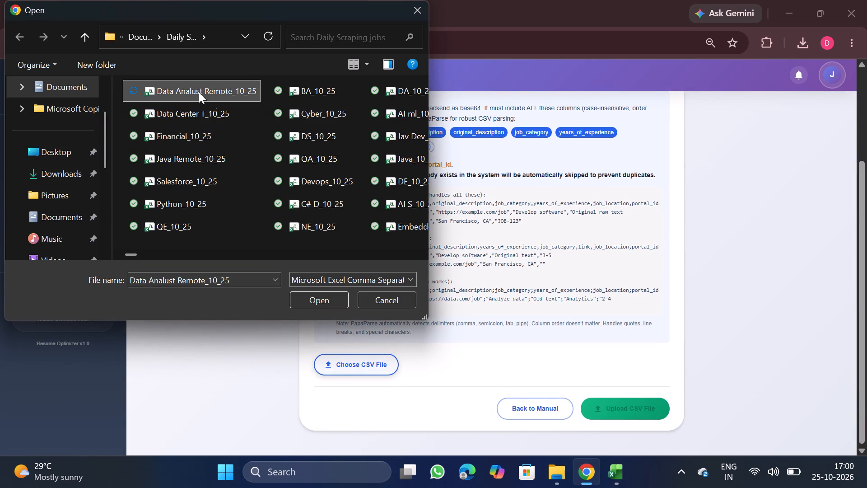
left_click(331, 300)
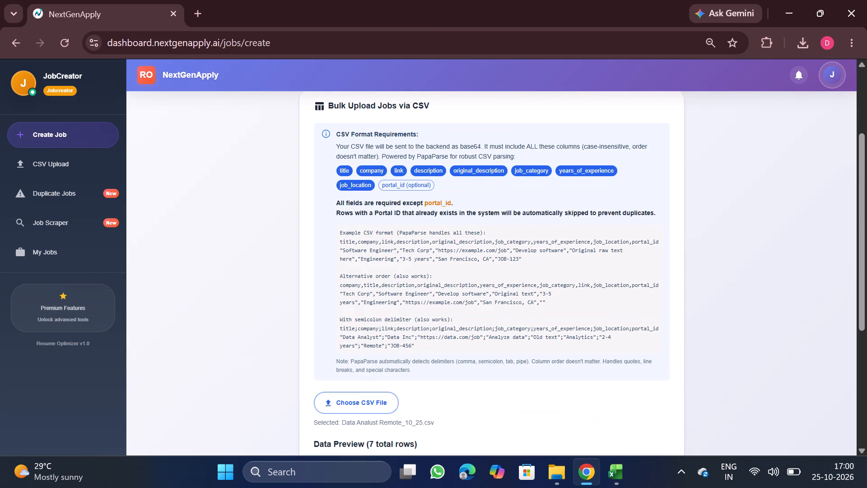
scroll(584, 408, "down", 5)
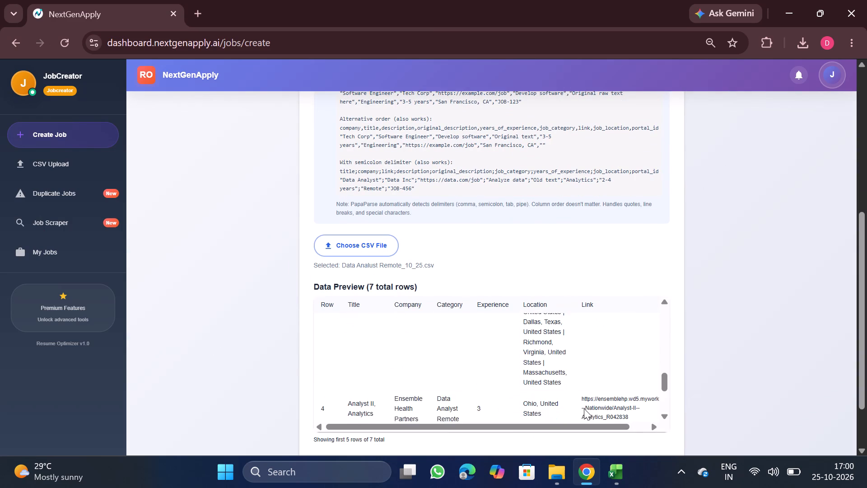
scroll(584, 408, "down", 3)
left_click(618, 403)
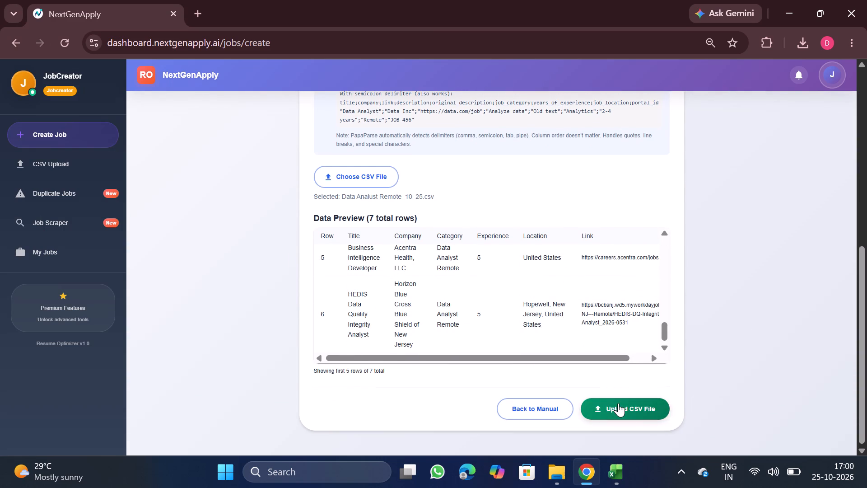
left_click(673, 359)
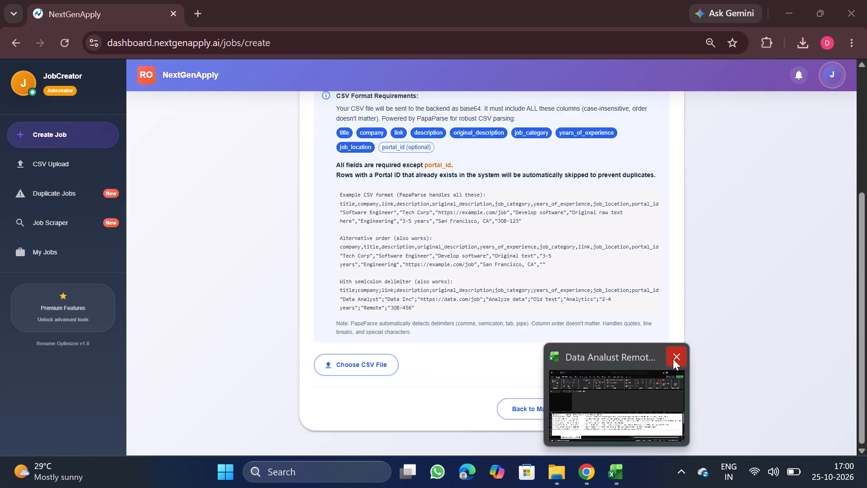
scroll(461, 270, "up", 4)
Download the processed CSV for AI ML Remote, #4514, from the CSV Upload History and open it in Excel.
left_click(50, 159)
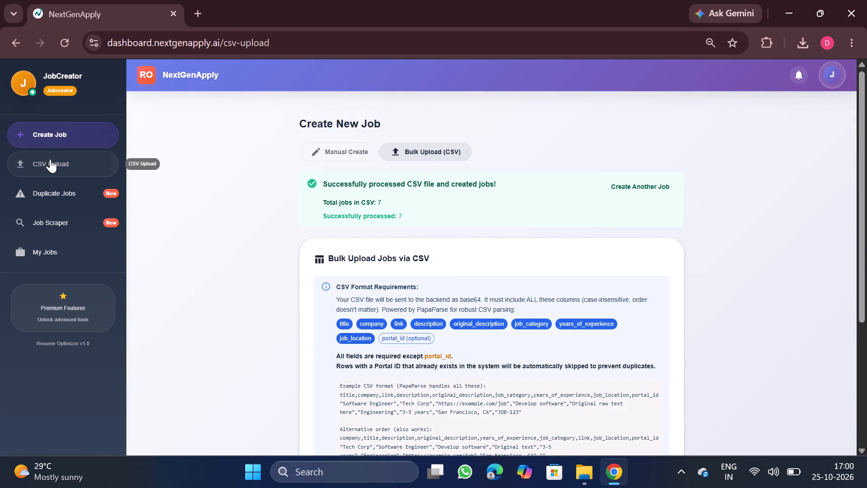
scroll(413, 281, "up", 4)
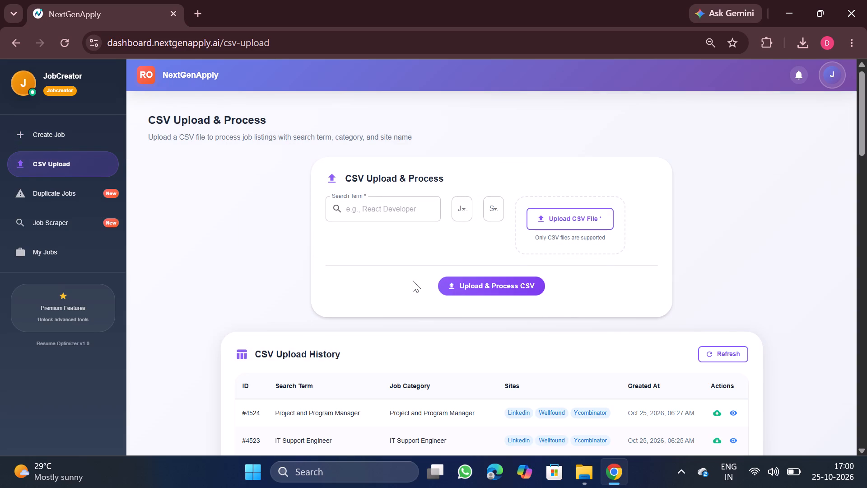
scroll(613, 350, "down", 3)
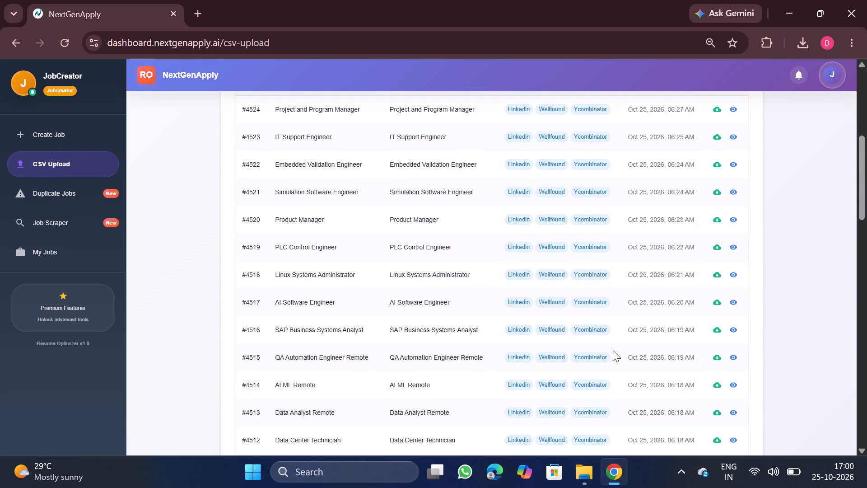
left_click(718, 384)
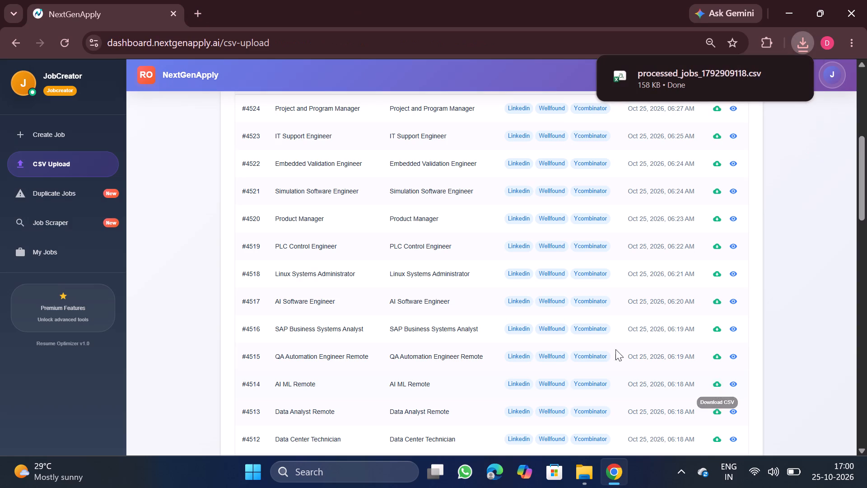
scroll(611, 314, "up", 1)
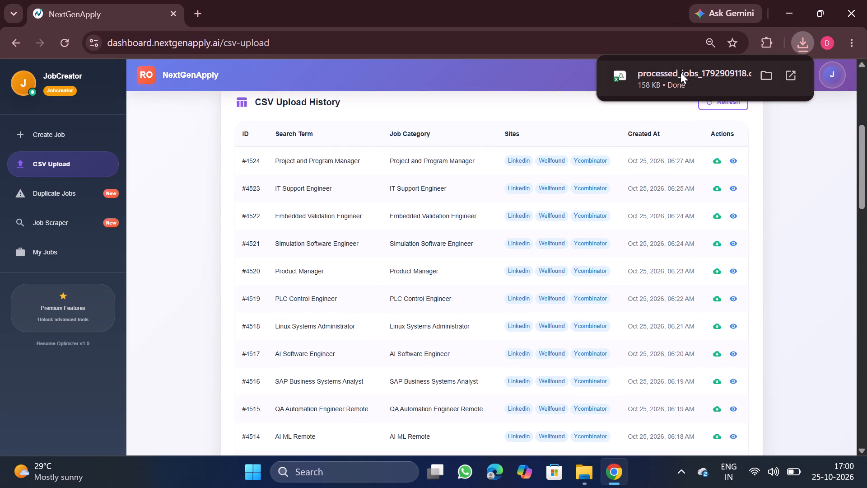
left_click(681, 72)
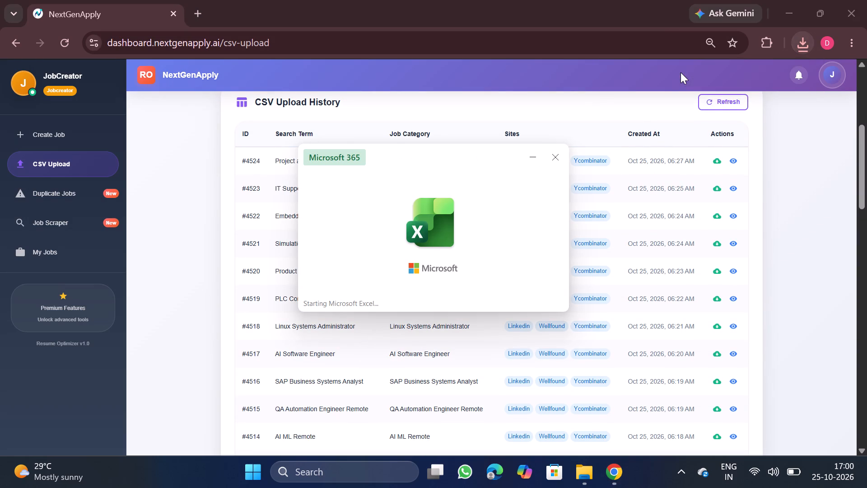
Remove duplicate rows from the whole data range, comparing only the company column.
left_click(282, 340)
key("ctrl+a")
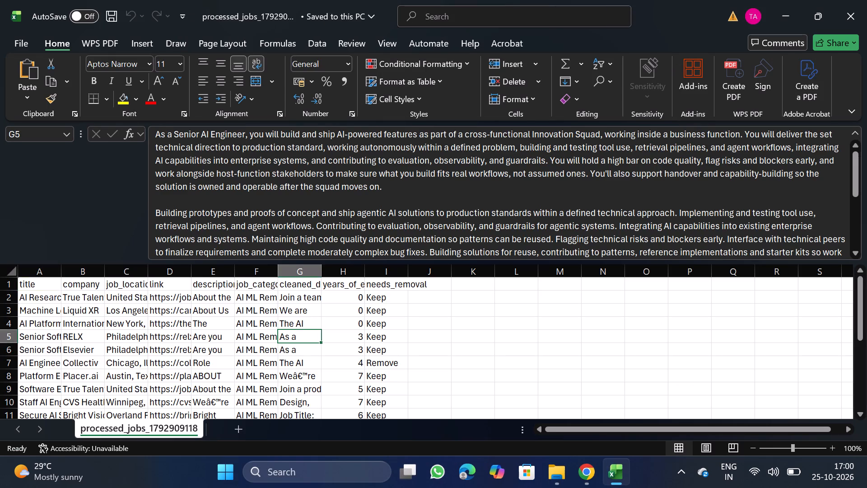
left_click(319, 39)
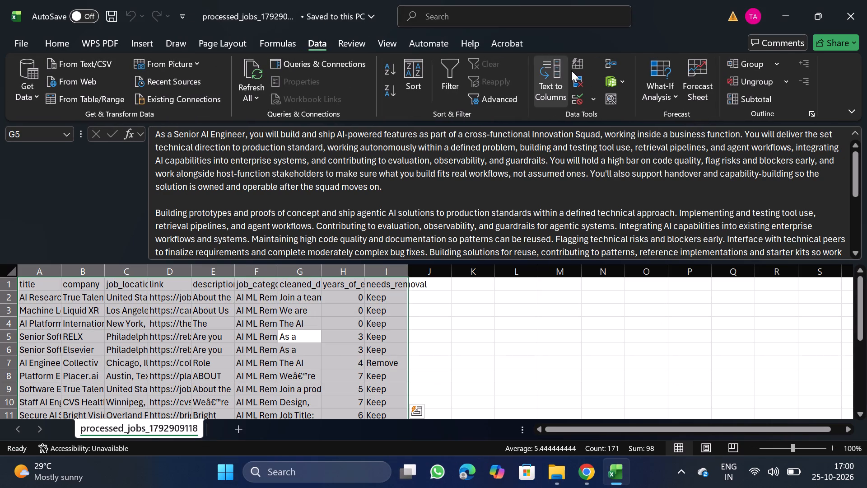
left_click(581, 81)
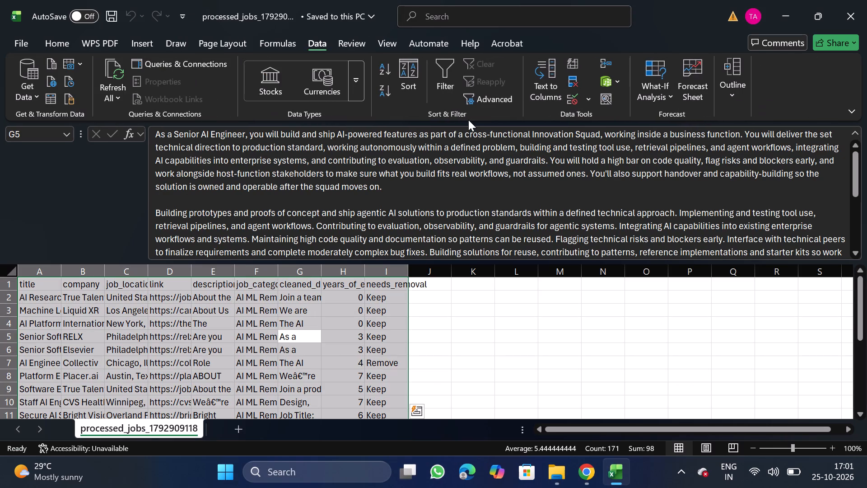
left_click(569, 82)
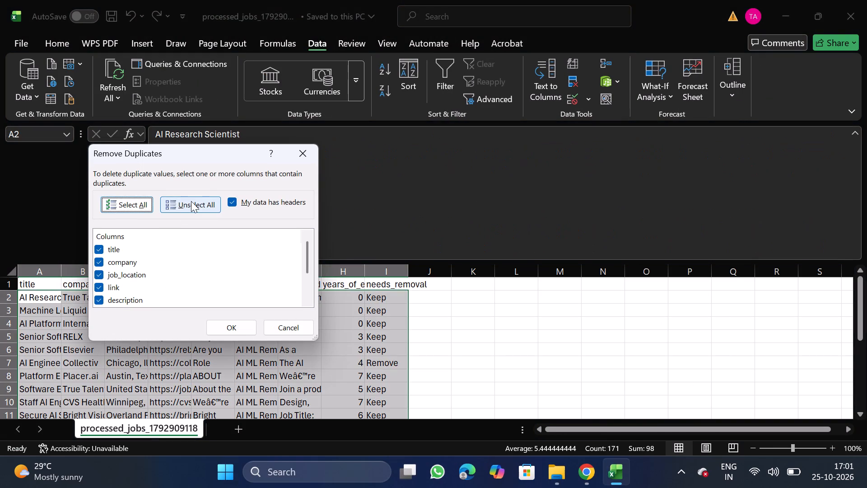
left_click(191, 201)
left_click(97, 262)
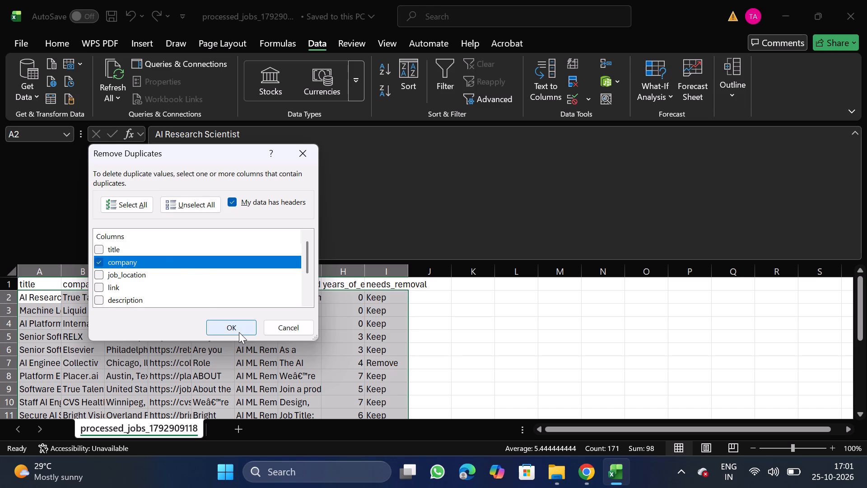
left_click(239, 332)
left_click(507, 260)
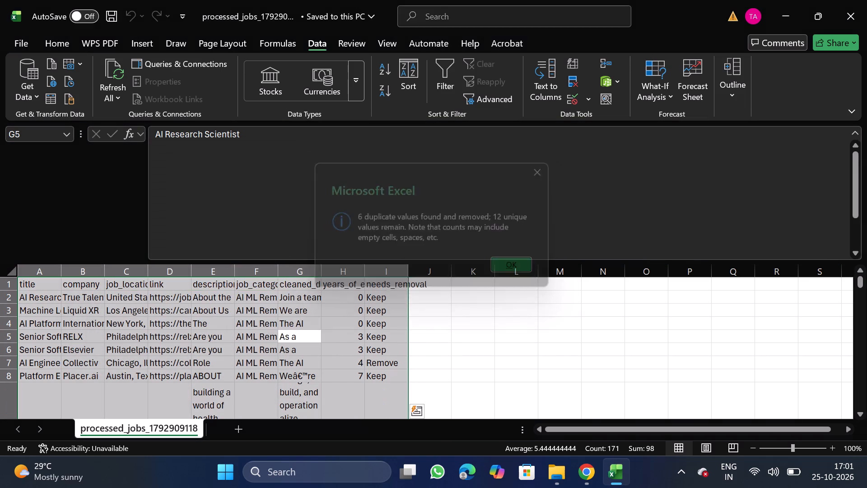
Filter needs_removal to Remove, delete the matching row, and turn the filter off.
left_click(370, 282)
left_click(440, 75)
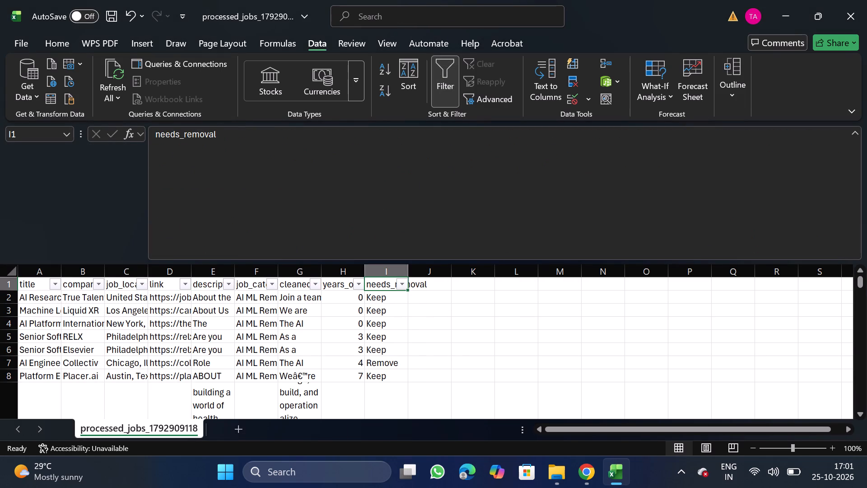
left_click(405, 286)
left_click(263, 320)
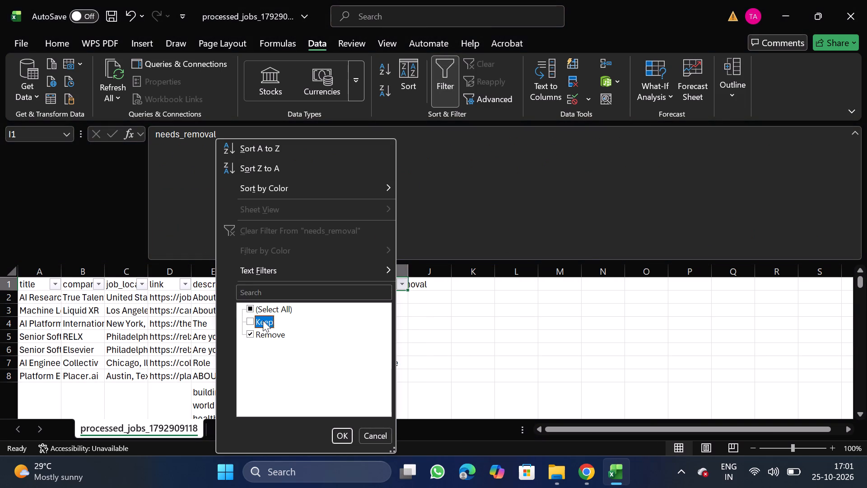
left_click(343, 437)
left_click_drag(9, 297, 43, 298)
right_click(43, 298)
left_click(112, 190)
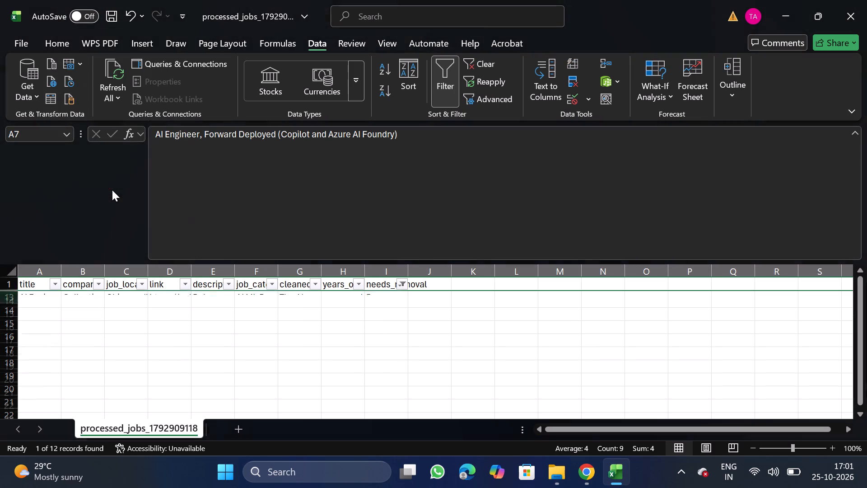
left_click(444, 82)
Filter years_of_experience to 8 and 12, delete the matching rows, and turn the filter off.
left_click(341, 287)
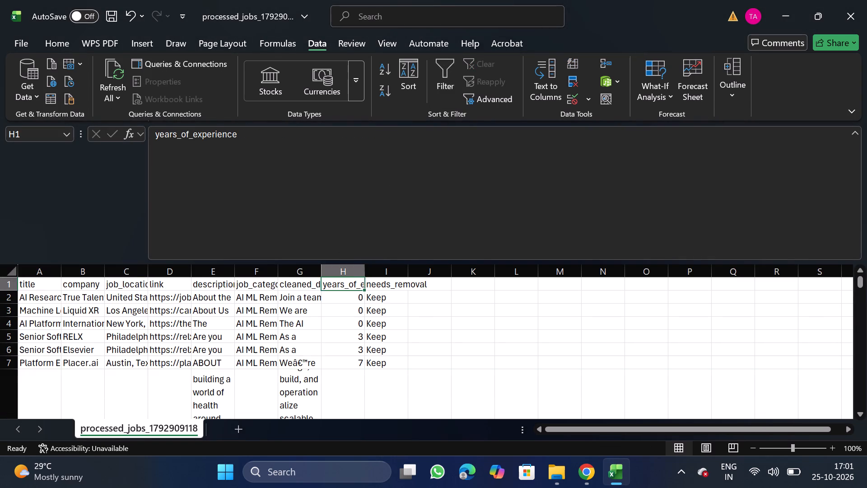
left_click(448, 71)
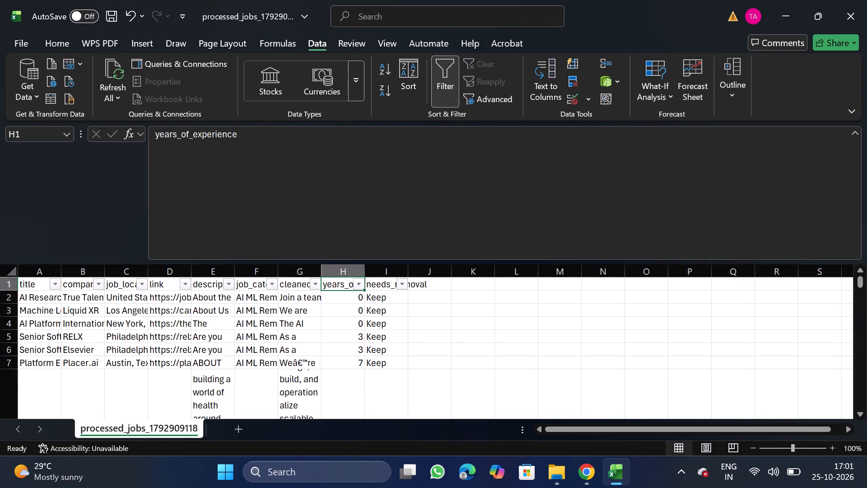
left_click(359, 289)
left_click(240, 308)
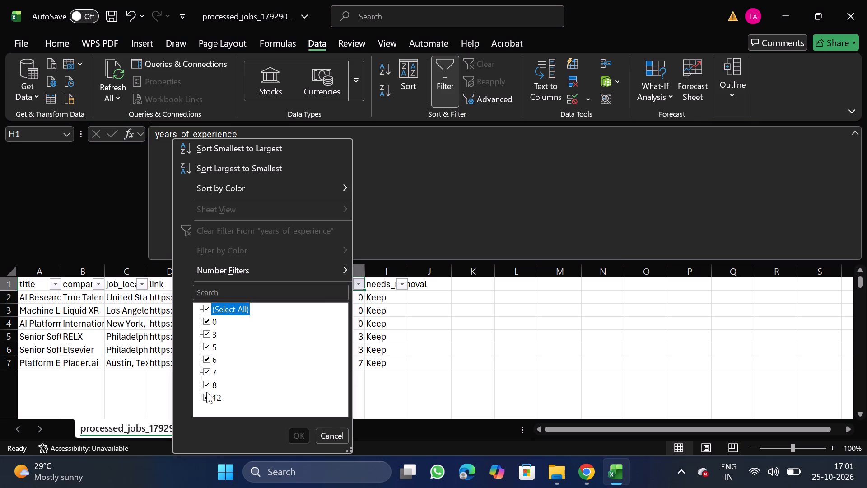
left_click(205, 388)
left_click(208, 401)
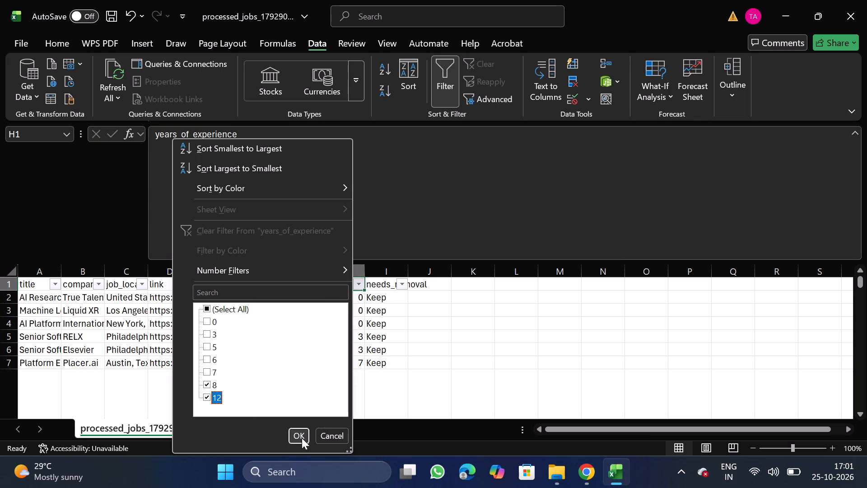
left_click(302, 438)
left_click(5, 313)
key("ctrl+shift+Down")
key("ctrl+shift+Up")
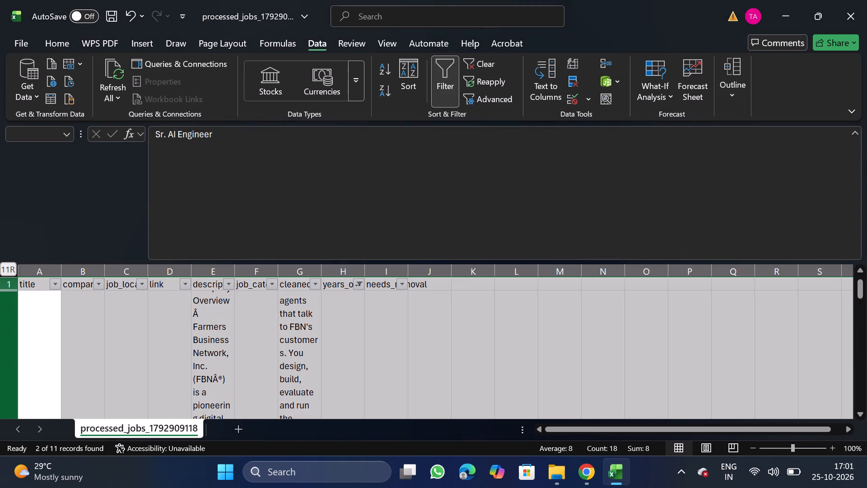
left_click(5, 313)
key("ctrl+shift+Down")
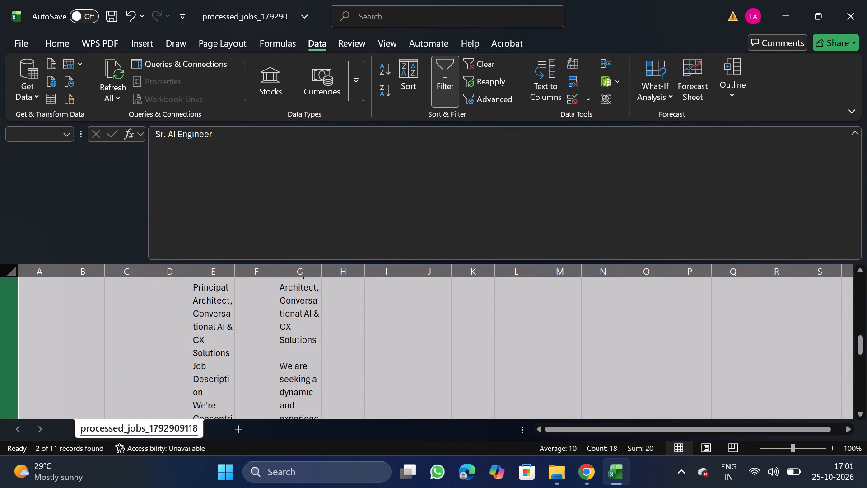
right_click(127, 347)
left_click(168, 235)
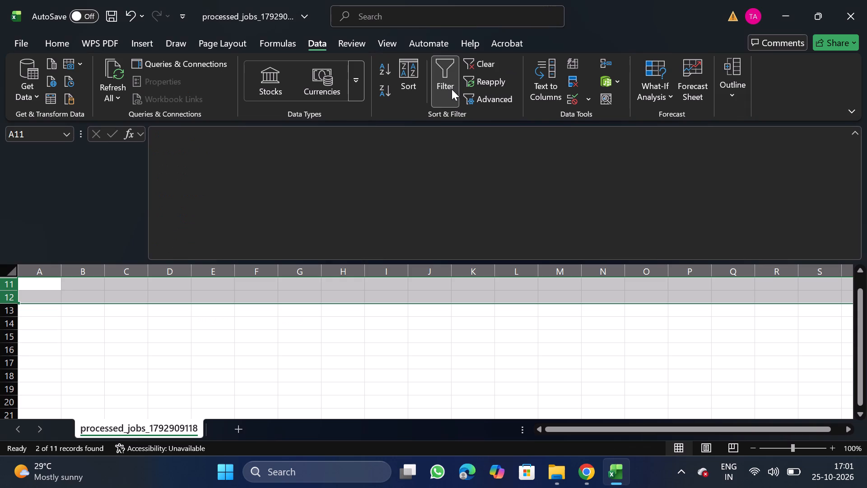
left_click(452, 89)
Delete the needs_removal column, column I.
left_click_drag(858, 401, 855, 218)
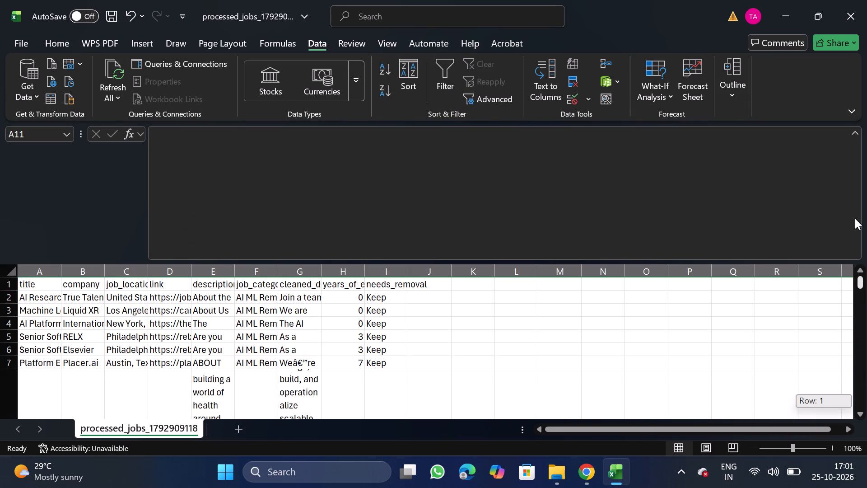
left_click_drag(855, 218, 853, 211)
left_click(388, 275)
right_click(382, 369)
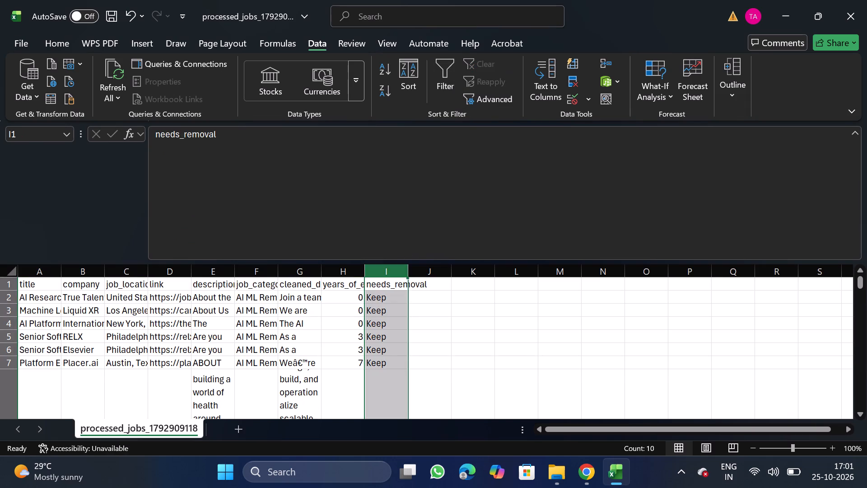
left_click(428, 258)
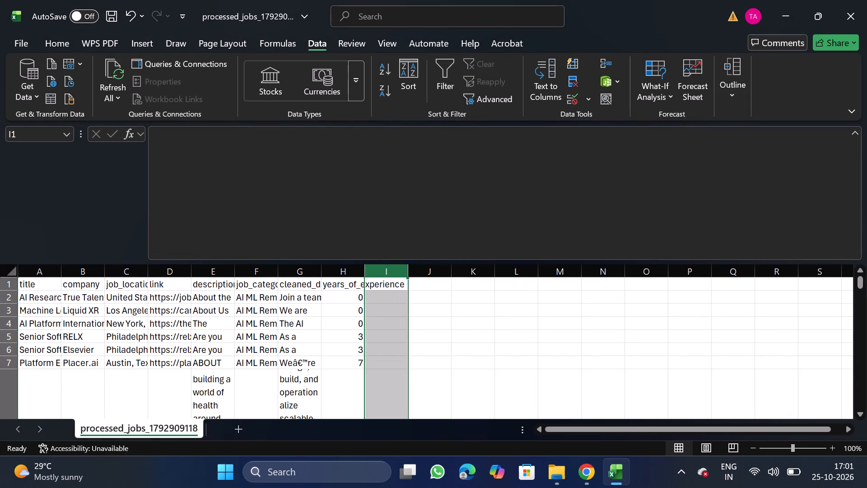
Move the job_category column from F to the front of the table, before the title column.
left_click(253, 272)
key("ctrl+x")
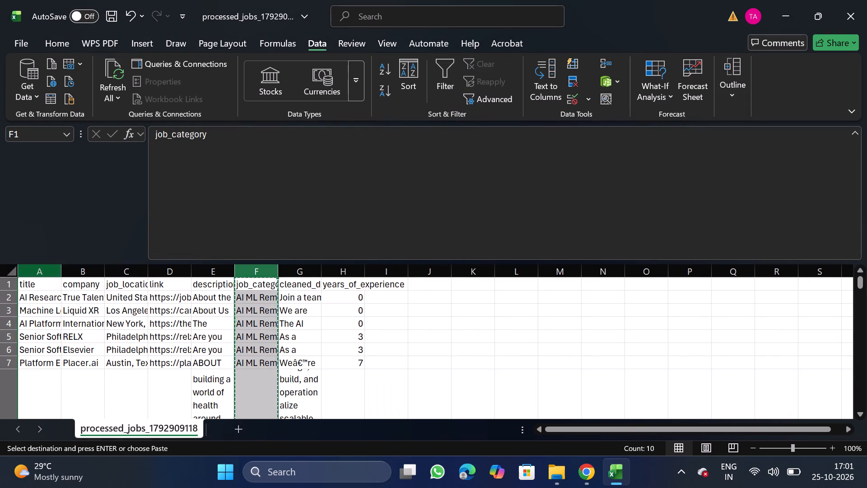
left_click_drag(36, 271, 35, 328)
right_click(35, 328)
left_click(112, 202)
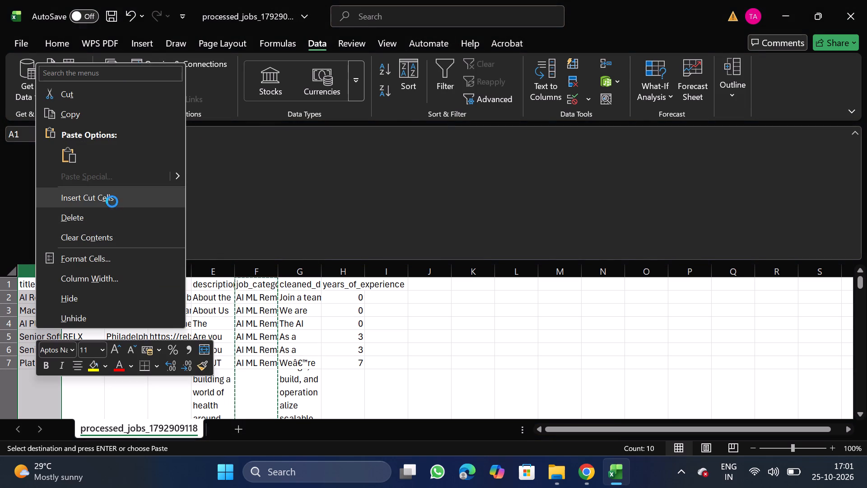
Turn off text wrapping for the description and cleaned_description columns, F and G.
left_click(254, 270)
key("shift+Right")
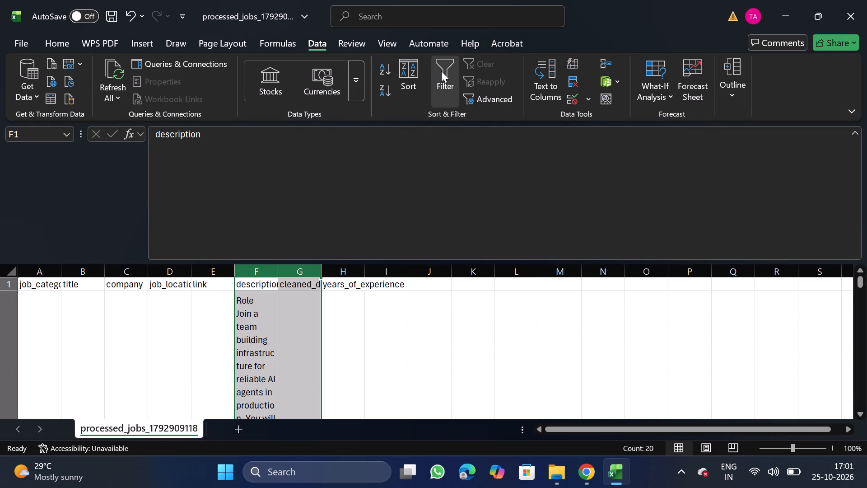
left_click(63, 45)
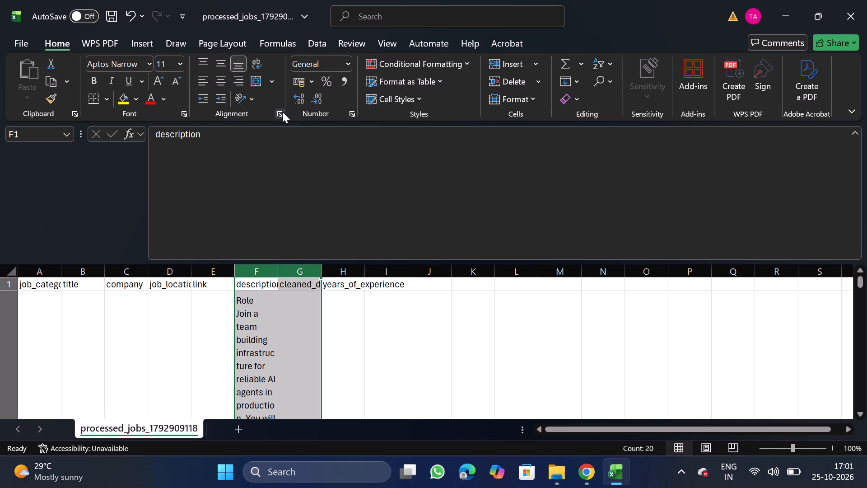
left_click(282, 112)
double_click(71, 216)
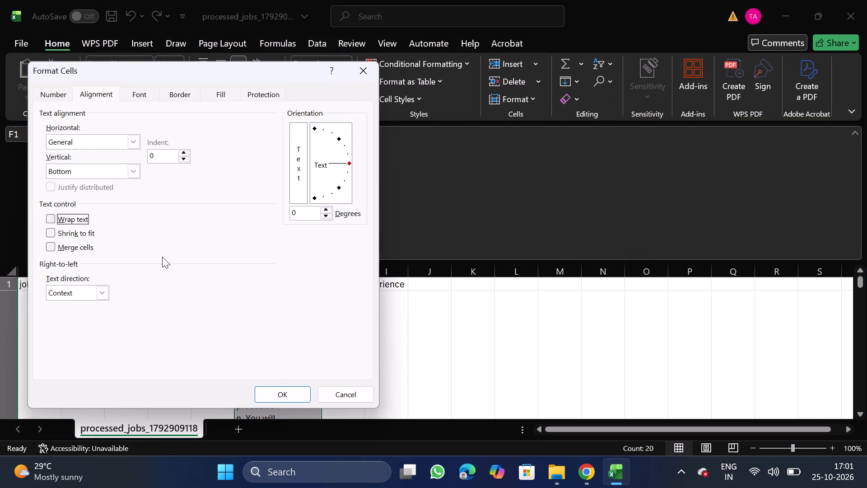
left_click(280, 391)
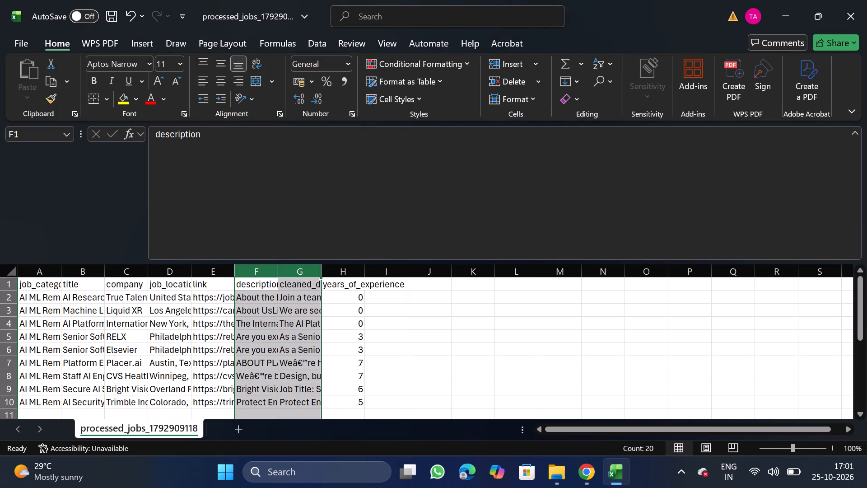
Move the link column from E to the end of the table, after years_of_experience.
left_click(219, 271)
key("ctrl+x")
left_click_drag(382, 267, 388, 358)
right_click(388, 358)
left_click(452, 225)
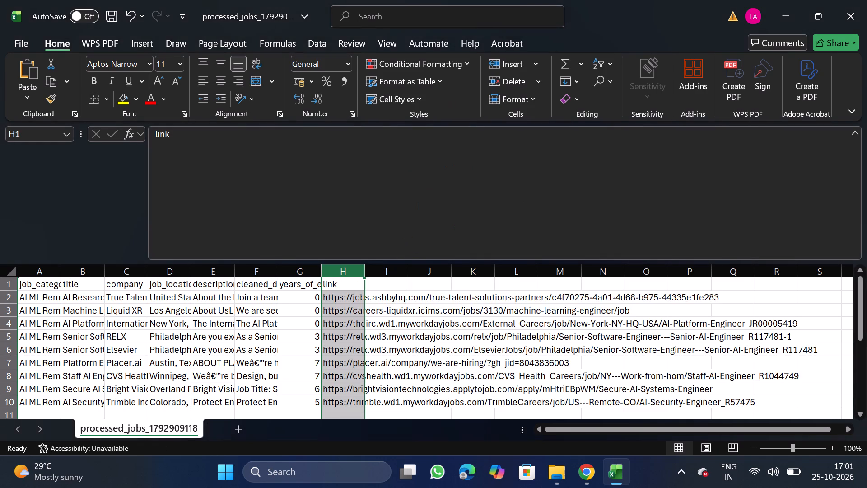
Move the years_of_experience column from G to E, directly before the description column.
left_click(293, 271)
key("ctrl+x")
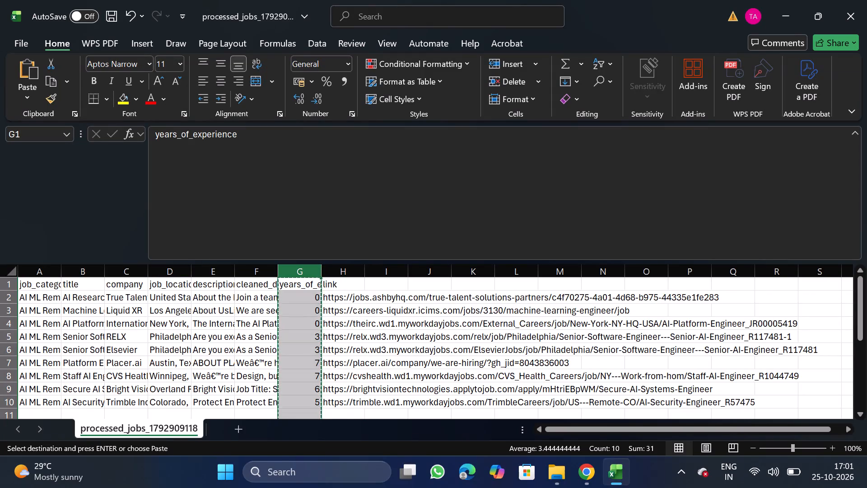
left_click(218, 265)
right_click(199, 358)
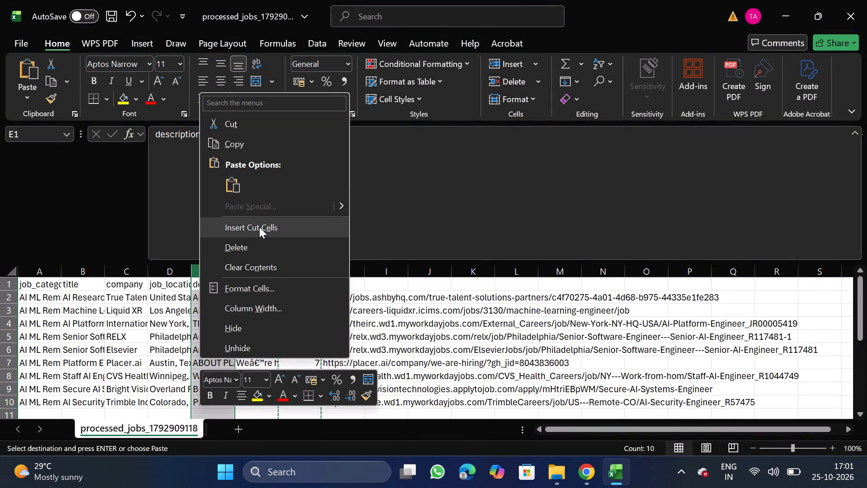
left_click(259, 227)
Copy the header text description from F1 and replace the cleaned_description header in G1 with it.
left_click(249, 284)
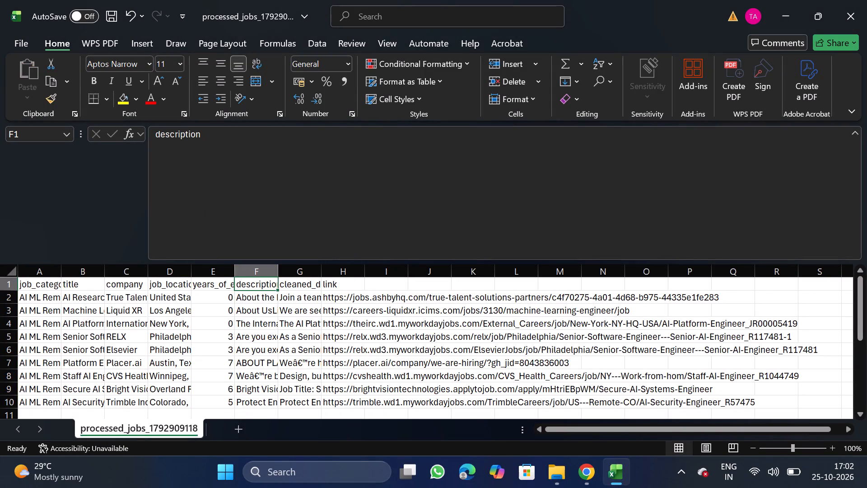
left_click_drag(152, 132, 205, 134)
key("ctrl+c")
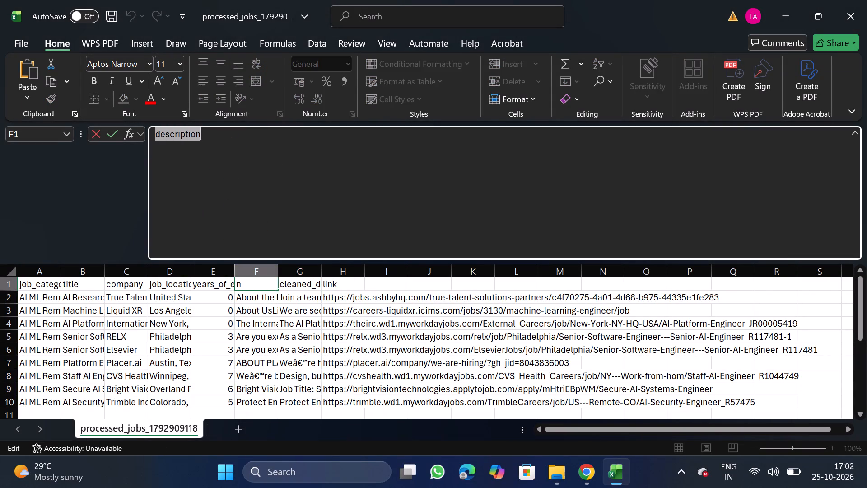
left_click(305, 277)
left_click(362, 232)
key("BackSpace")
key("BackSpace")
key("BackSpace")
key("BackSpace")
key("BackSpace")
key("BackSpace")
key("BackSpace")
key("BackSpace")
key("BackSpace")
key("BackSpace")
key("BackSpace")
key("BackSpace")
key("BackSpace")
key("BackSpace")
key("BackSpace")
key("BackSpace")
key("BackSpace")
key("BackSpace")
key("BackSpace")
key("BackSpace")
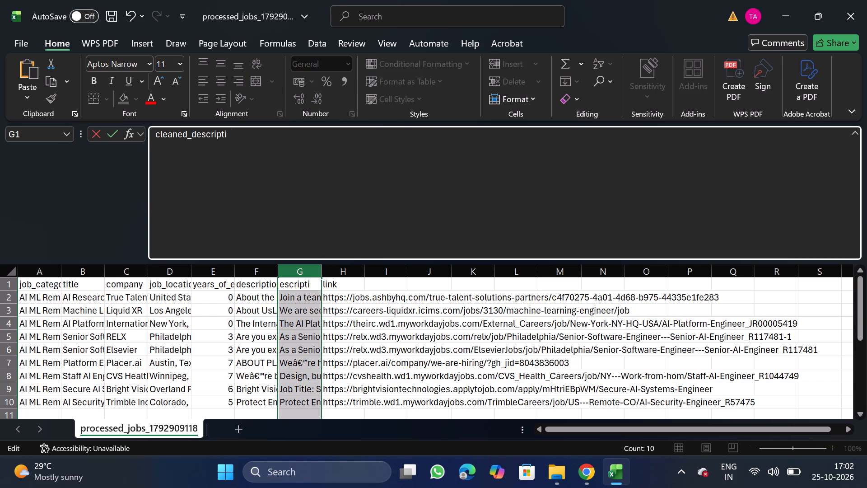
key("ctrl+v")
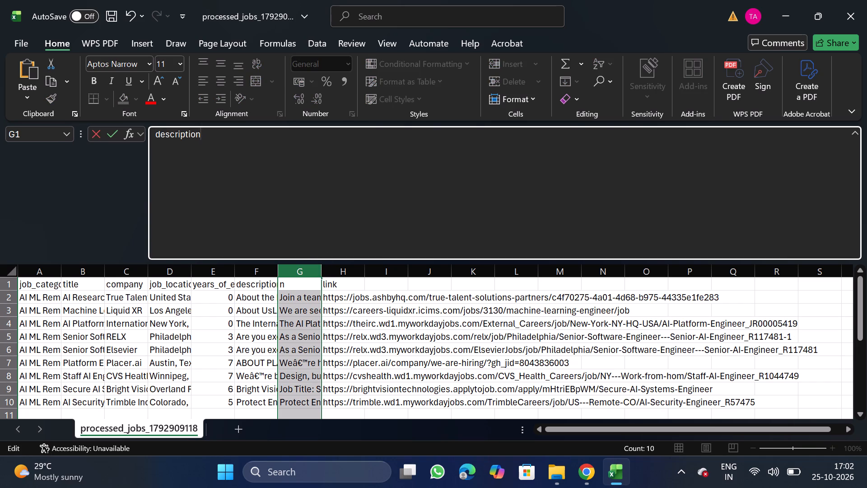
Rename the F1 header as original_description, copying the name from NextGenApply's Bulk Upload (CSV) format requirements in Chrome.
left_click(251, 285)
left_click(337, 215)
key("BackSpace")
key("BackSpace")
key("BackSpace")
key("BackSpace")
key("BackSpace")
key("BackSpace")
key("BackSpace")
key("BackSpace")
key("BackSpace")
key("BackSpace")
key("BackSpace")
key("BackSpace")
key("BackSpace")
key("BackSpace")
key("BackSpace")
key("BackSpace")
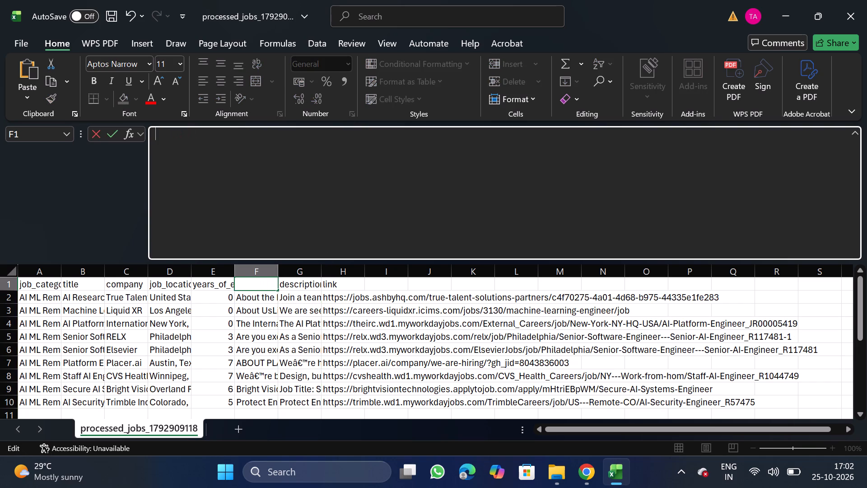
left_click(605, 487)
left_click(583, 478)
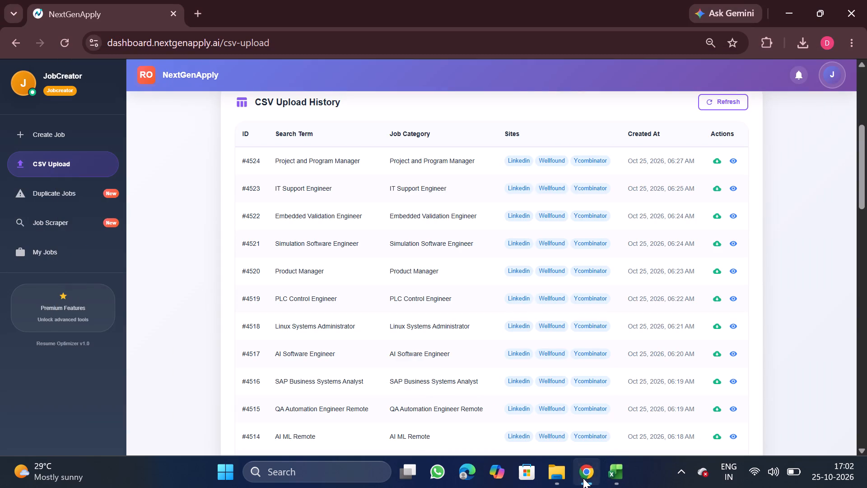
left_click(583, 478)
left_click(77, 132)
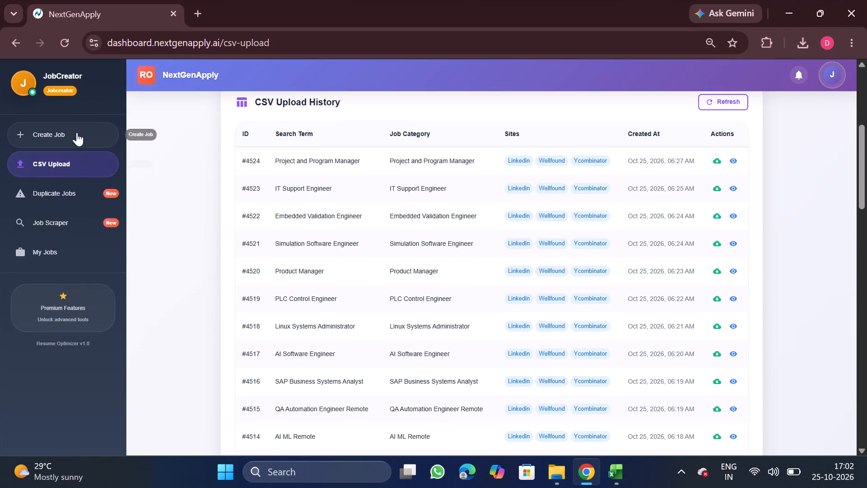
left_click(435, 115)
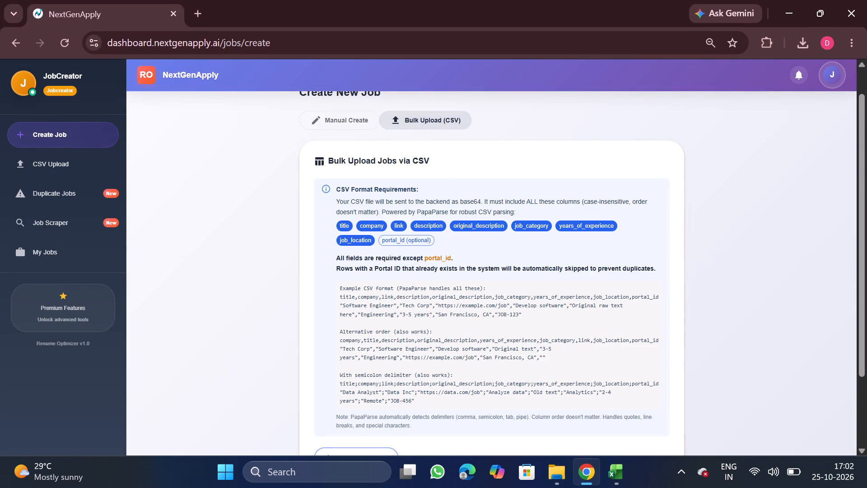
double_click(480, 229)
key("ctrl+c")
left_click(616, 478)
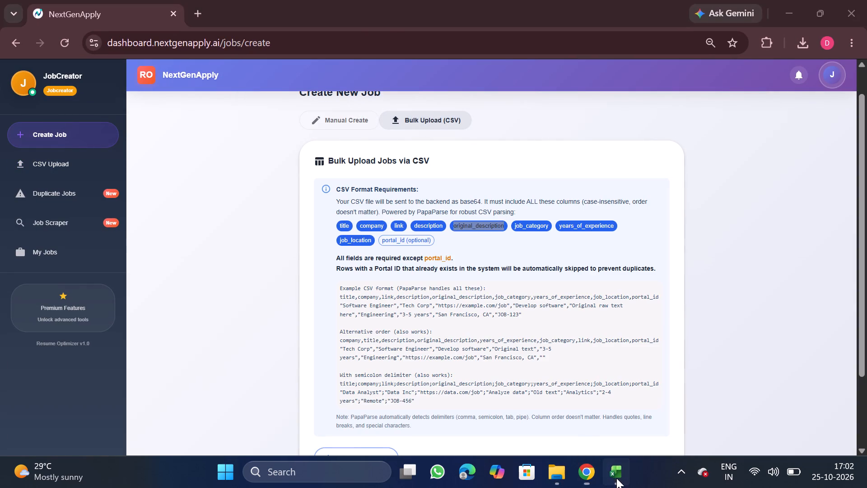
key("ctrl+v")
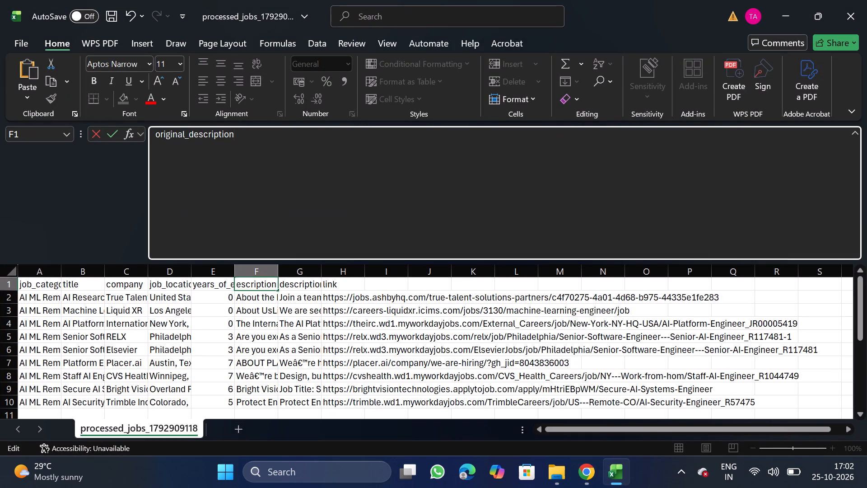
Examine the full job titles in the title column, rows 2 to 10, one by one.
left_click(80, 297)
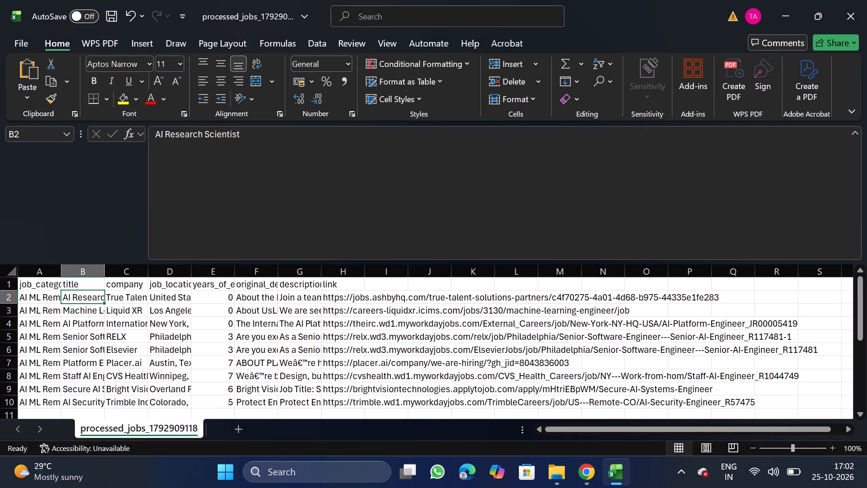
left_click(82, 311)
left_click(83, 321)
left_click(81, 336)
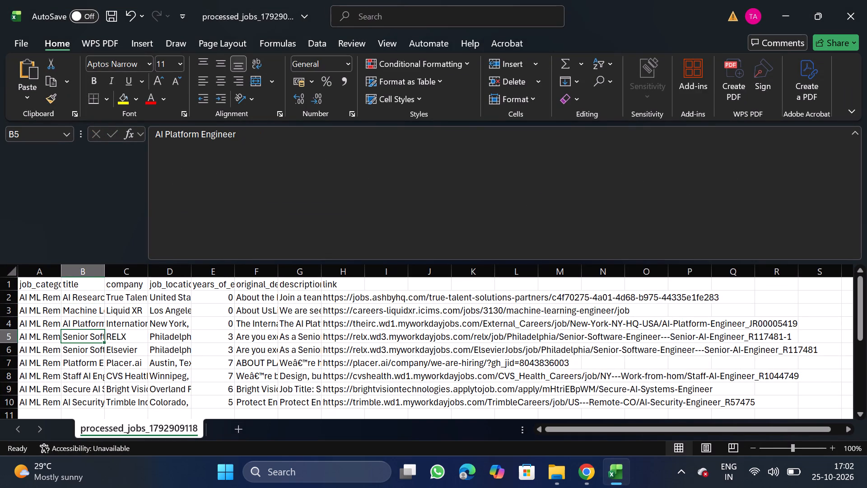
left_click(81, 353)
double_click(83, 360)
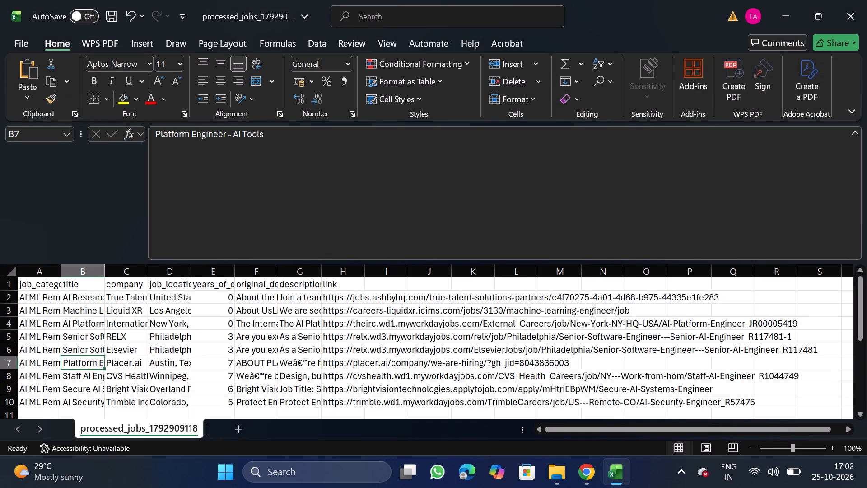
left_click(84, 375)
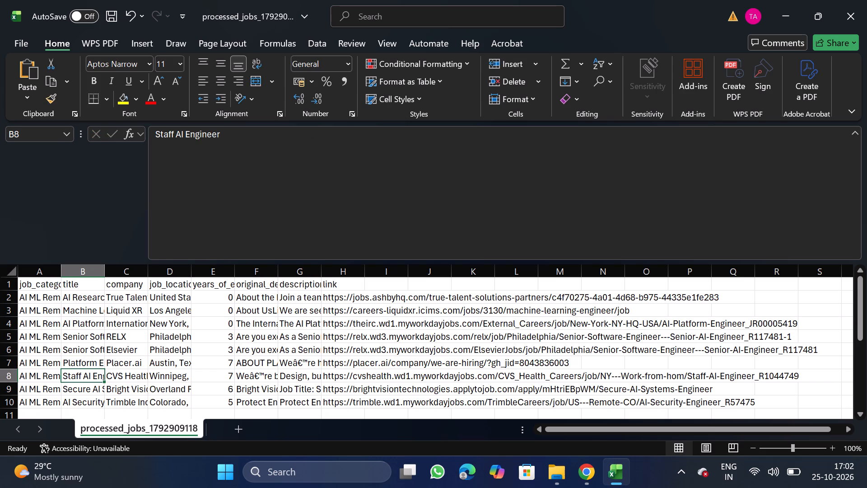
left_click(85, 389)
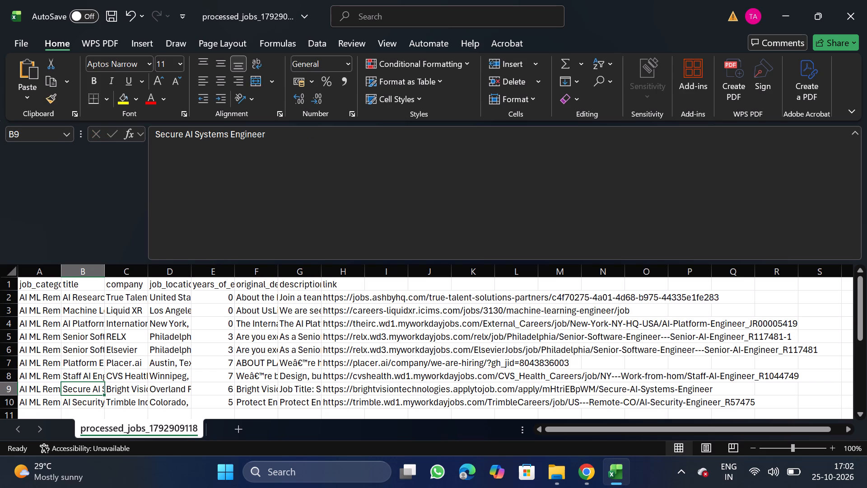
left_click(84, 408)
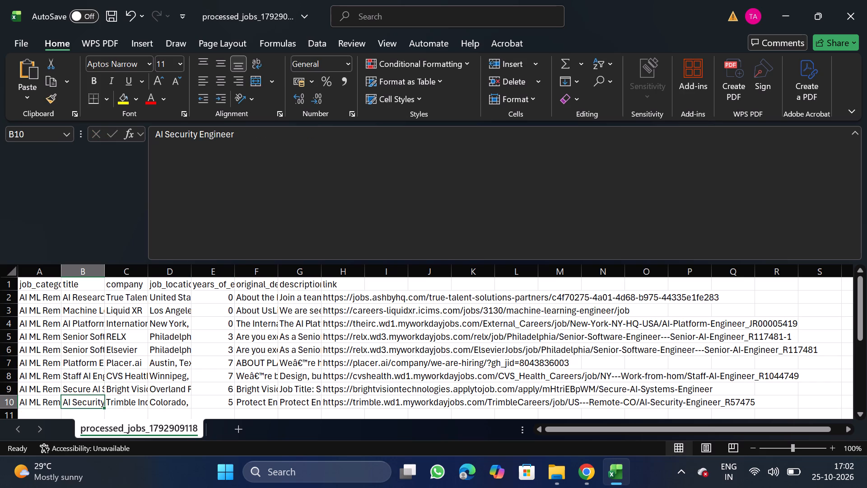
Save a copy of the file as AI ML Remote_10_25 in CSV (Comma delimited) format in Documents, Daily Scraping jobs.
left_click(13, 49)
triple_click(58, 233)
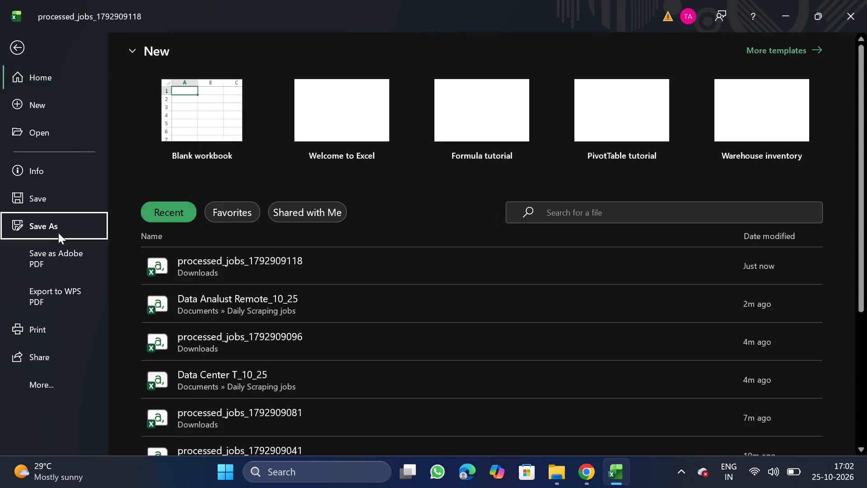
left_click_drag(200, 394, 216, 380)
triple_click(216, 380)
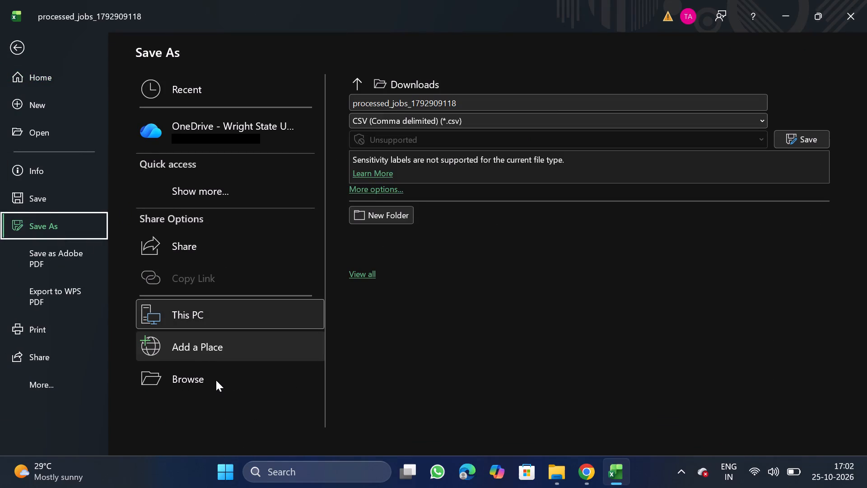
triple_click(216, 380)
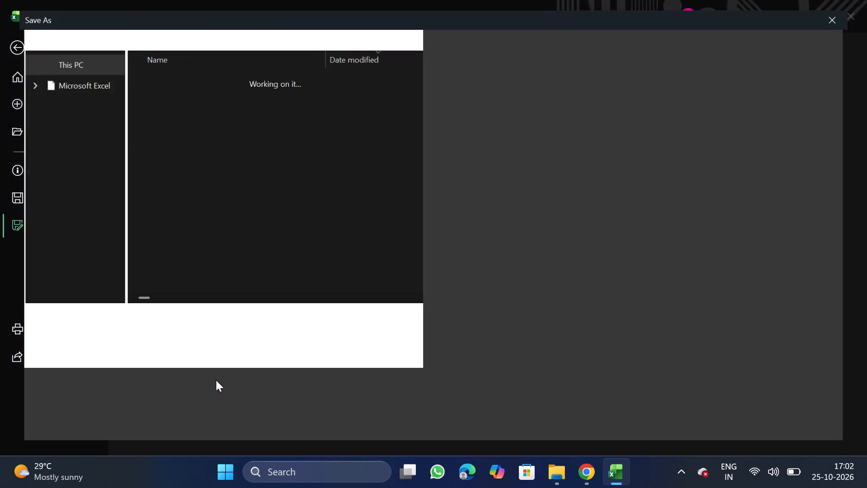
double_click(70, 127)
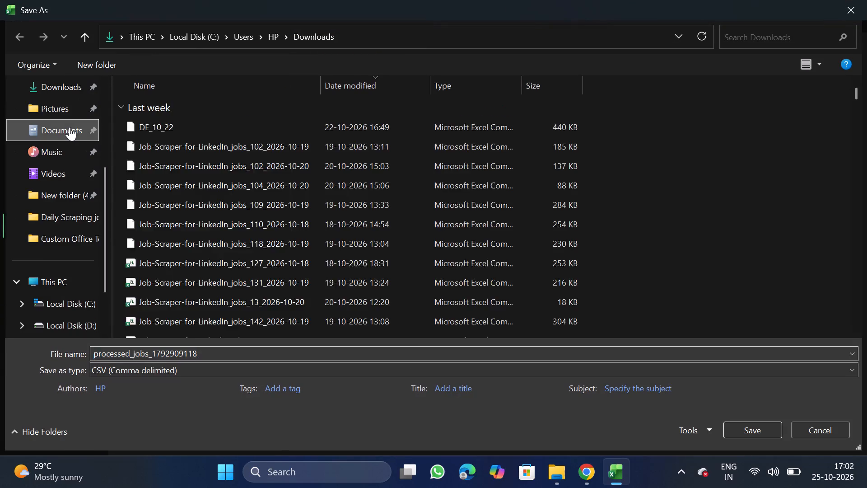
double_click(191, 152)
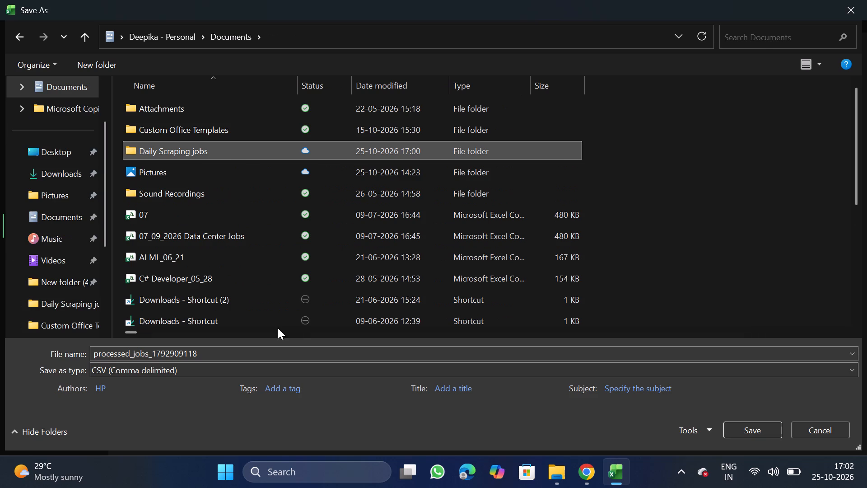
left_click(278, 356)
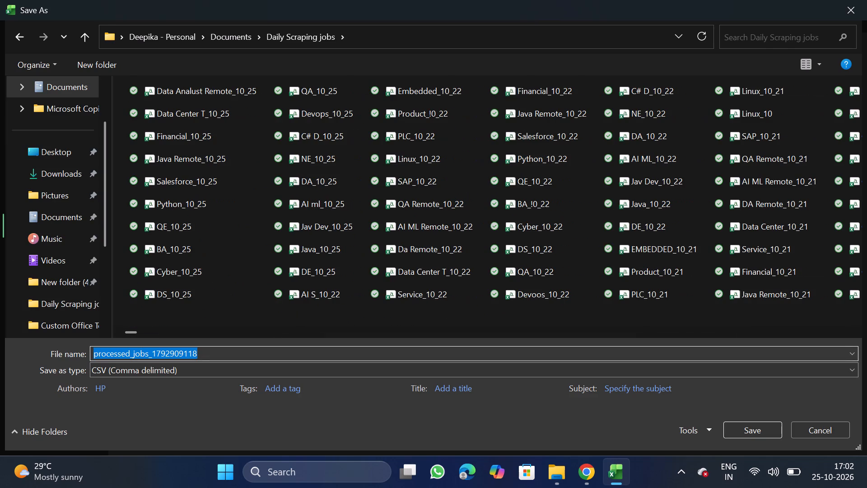
type("AI")
key("space")
type("L")
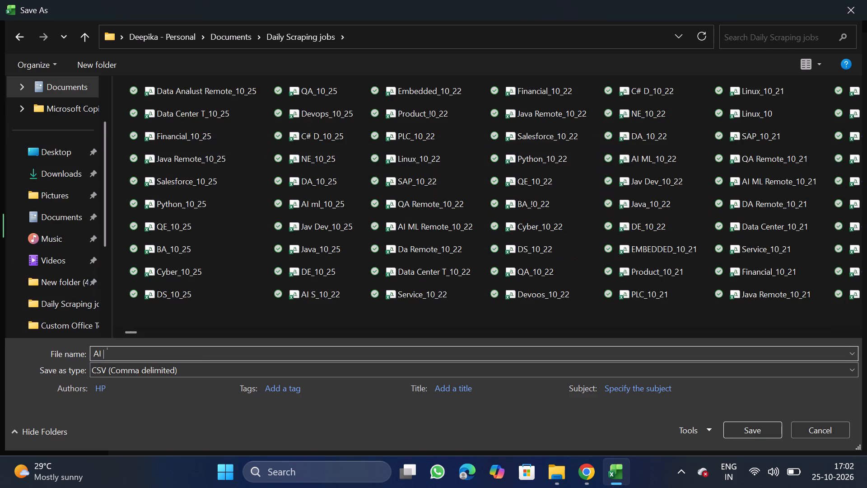
key("space")
key("BackSpace")
key("BackSpace")
key("n")
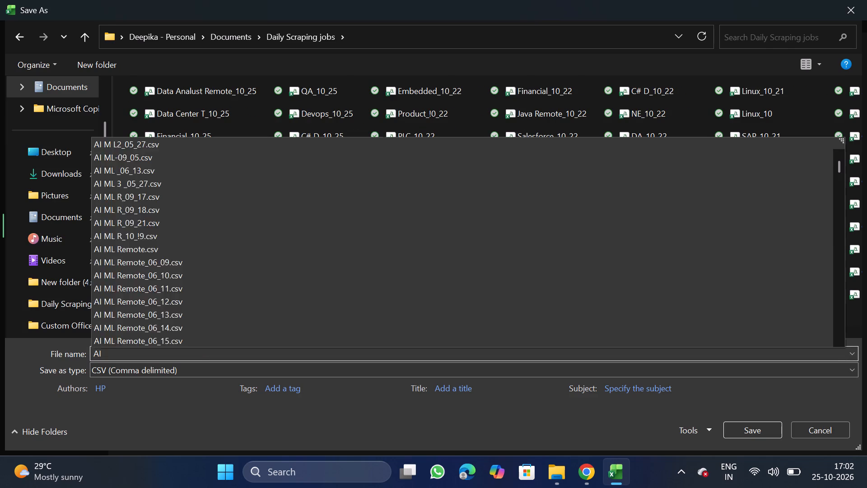
key("BackSpace")
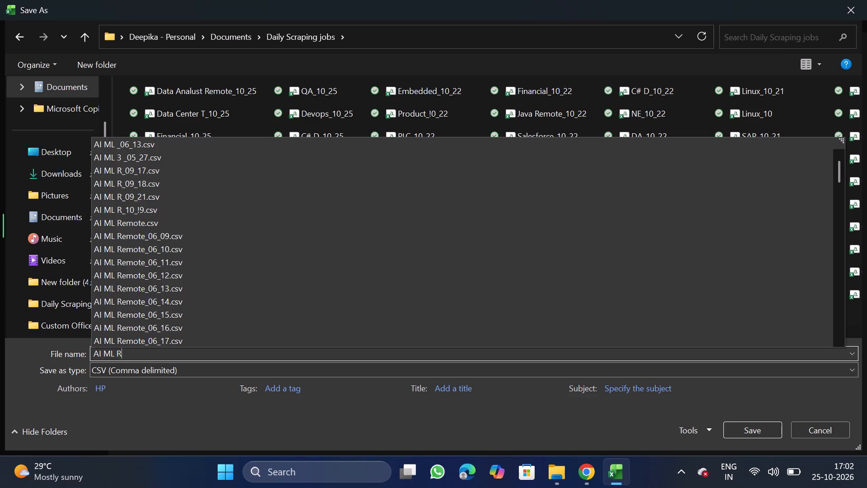
type("emote")
type("_10_25")
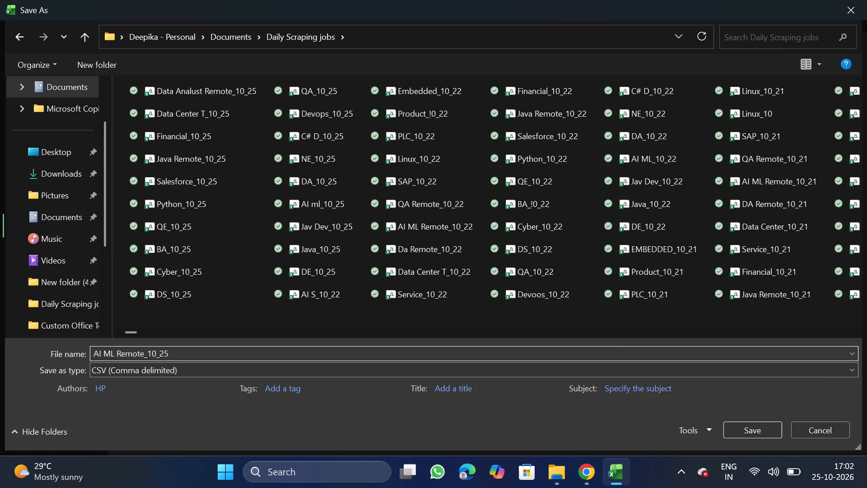
left_click(744, 427)
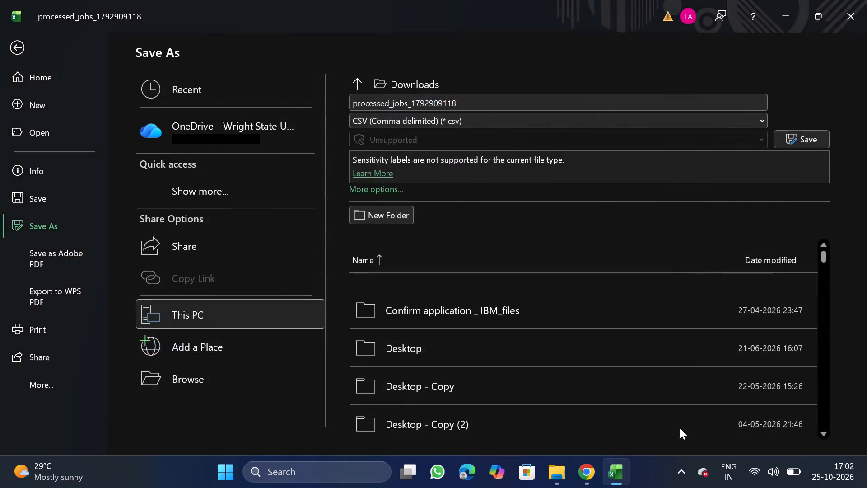
Switch to Chrome and bulk upload the AI ML Remote_10_25 CSV file to NextGenApply after reviewing its data preview.
left_click(587, 469)
scroll(452, 397, "down", 1)
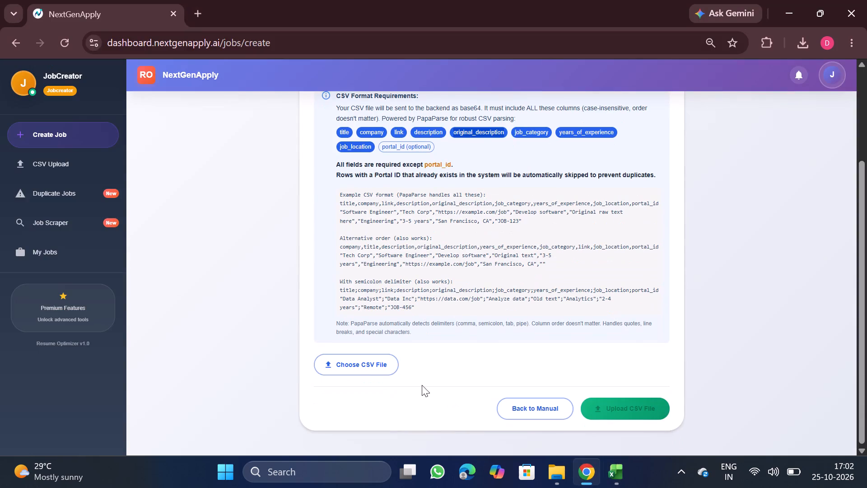
left_click(370, 371)
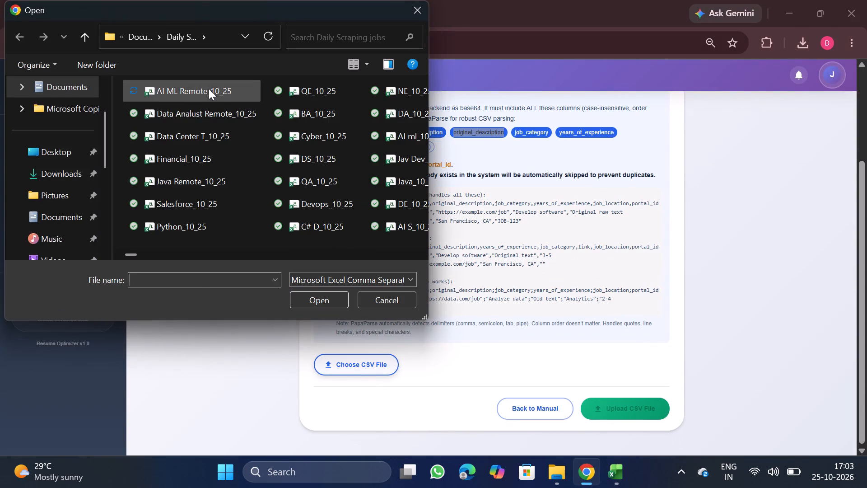
double_click(209, 89)
scroll(370, 273, "down", 2)
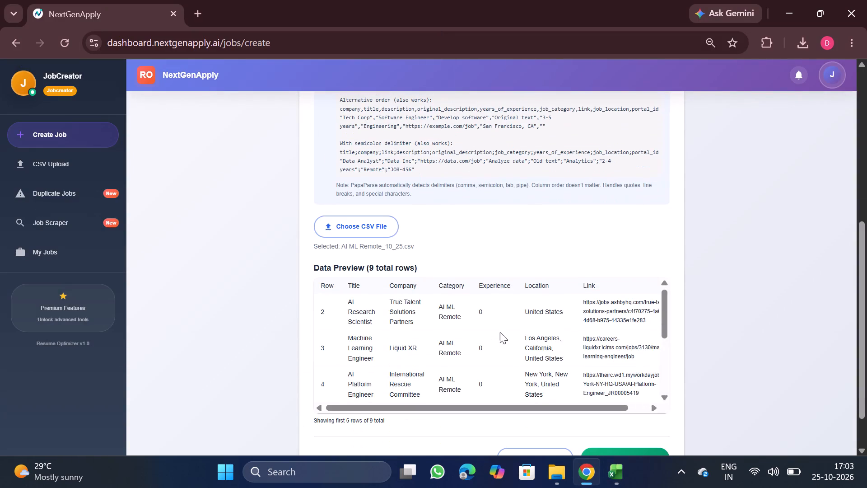
scroll(500, 332, "down", 4)
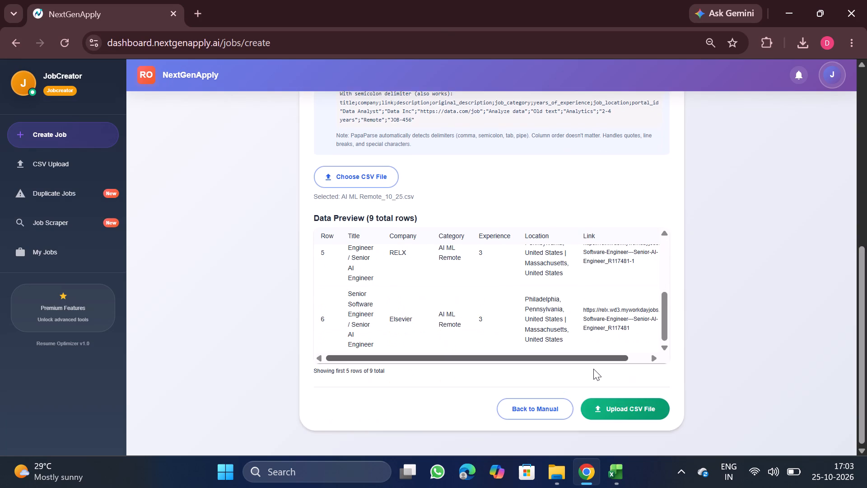
scroll(593, 369, "up", 7)
scroll(593, 369, "down", 5)
left_click(628, 412)
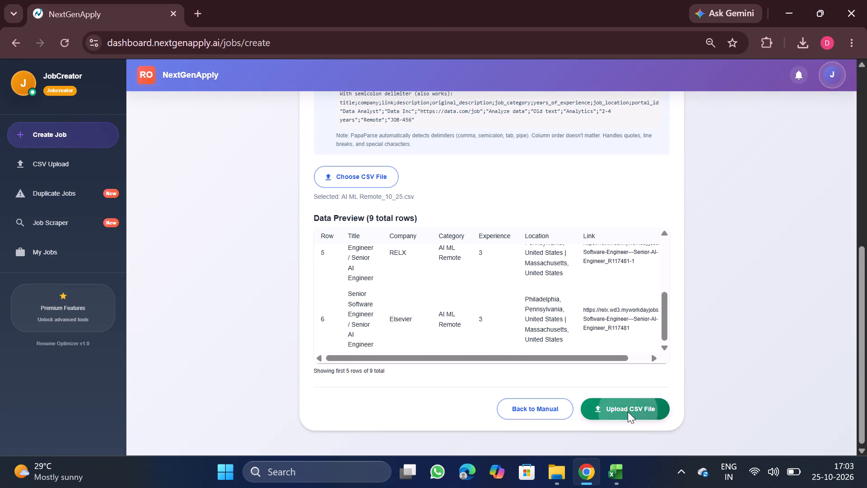
Close the AI ML Remote_10_25 workbook in Excel.
left_click(677, 360)
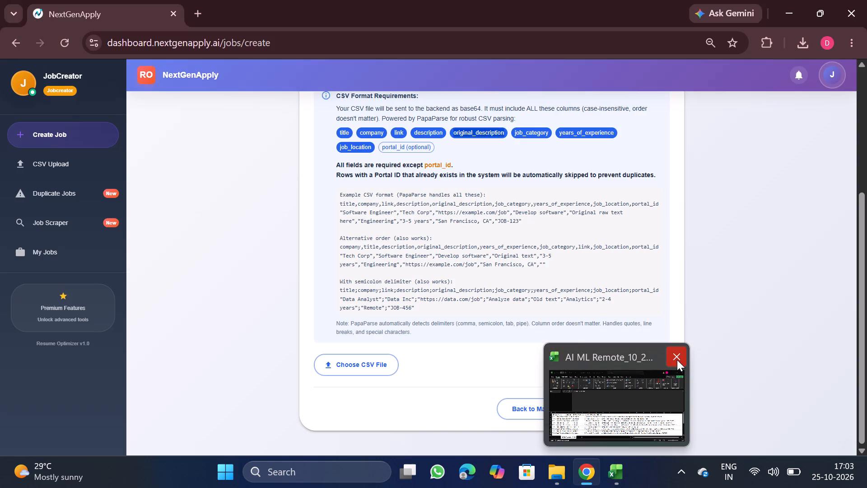
Download the processed CSV for QA Automation Engineer Remote (#4515) from NextGenApply's CSV Upload History and open it in Excel.
scroll(555, 325, "up", 1)
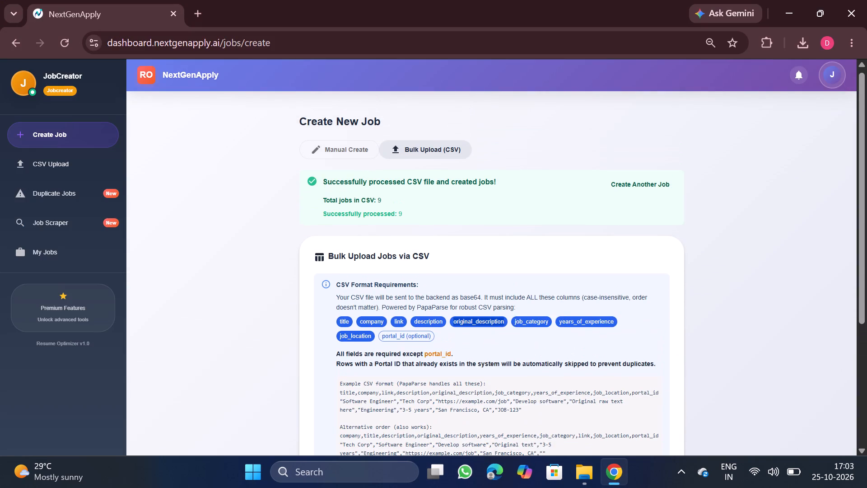
scroll(417, 252, "up", 1)
left_click(81, 164)
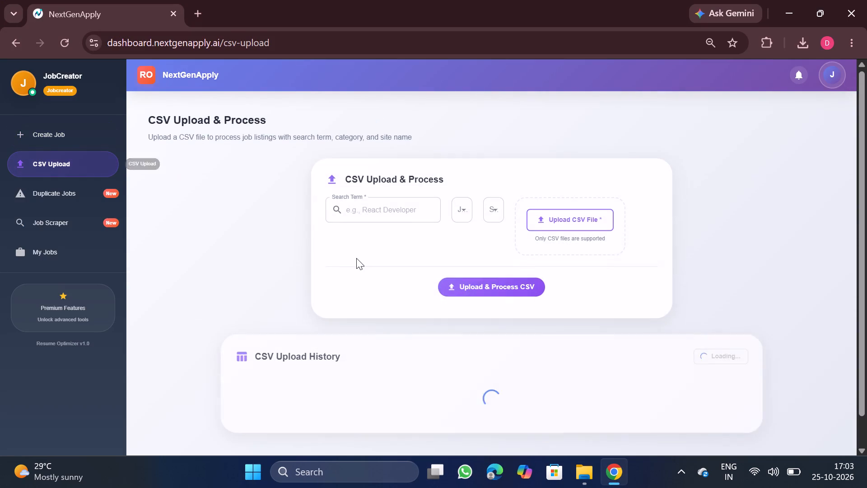
scroll(498, 282, "up", 2)
scroll(637, 337, "down", 1)
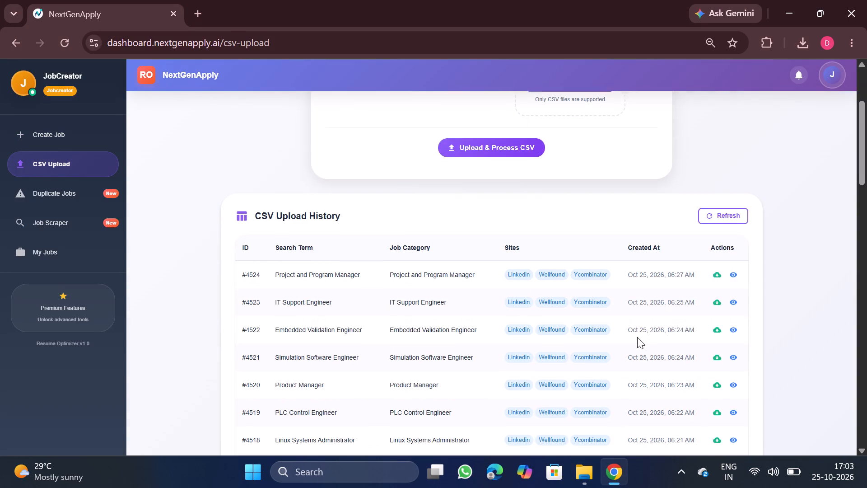
scroll(637, 337, "down", 2)
left_click(637, 337)
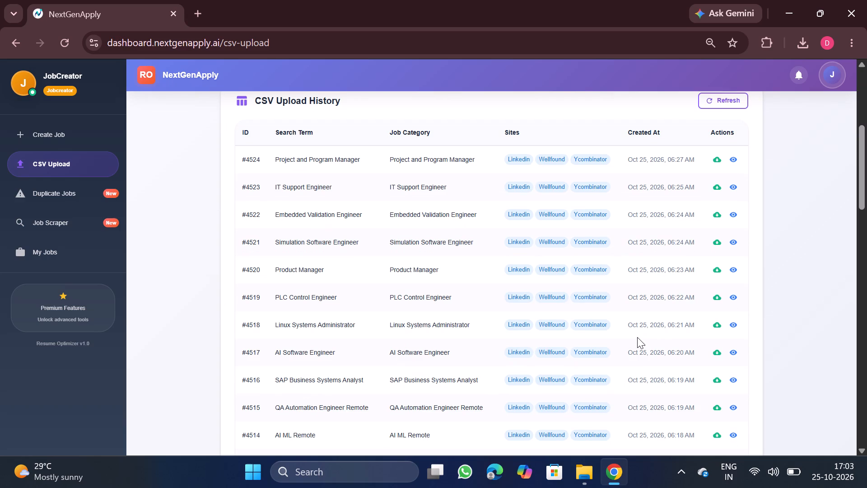
left_click(718, 405)
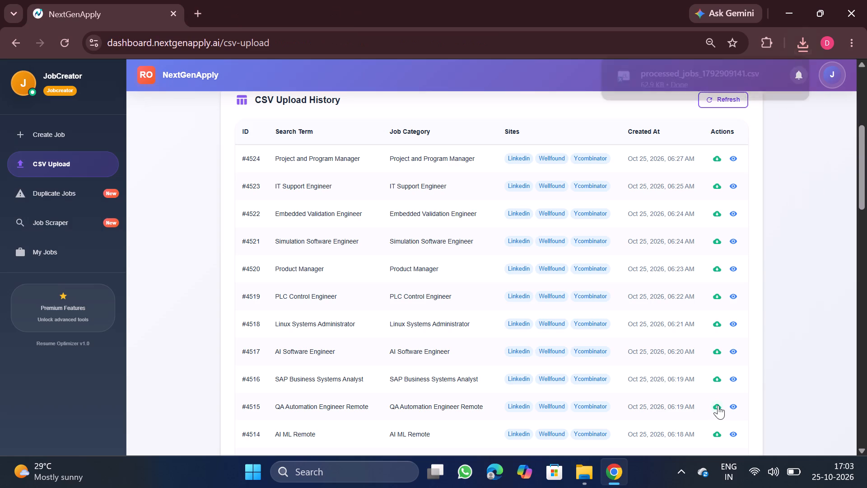
left_click(691, 92)
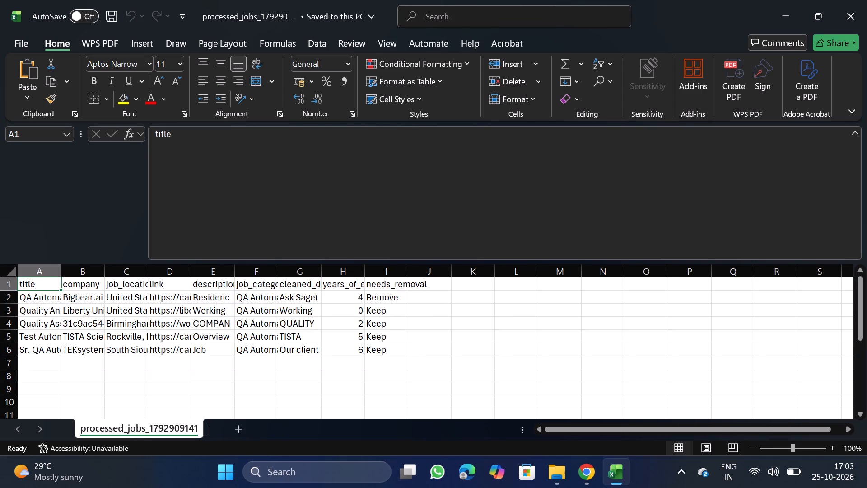
Delete row 2, the Bigbear.ai job marked Remove in the needs_removal column.
left_click_drag(5, 296, 29, 296)
right_click(29, 296)
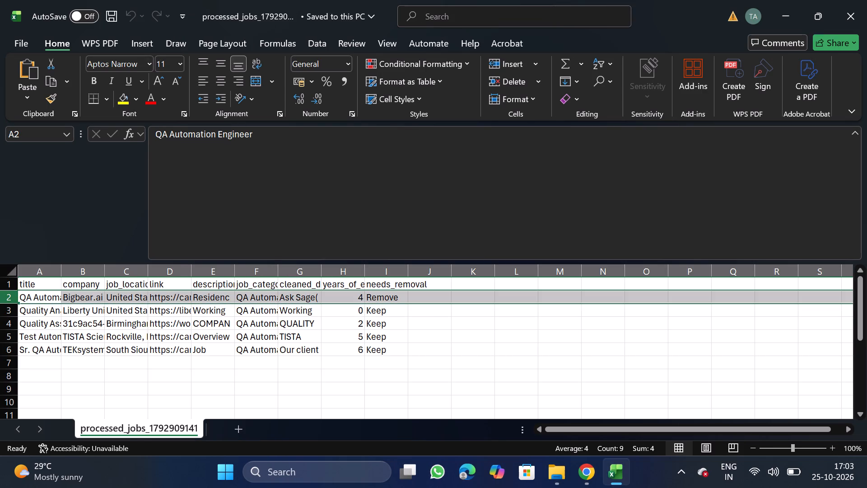
left_click(79, 192)
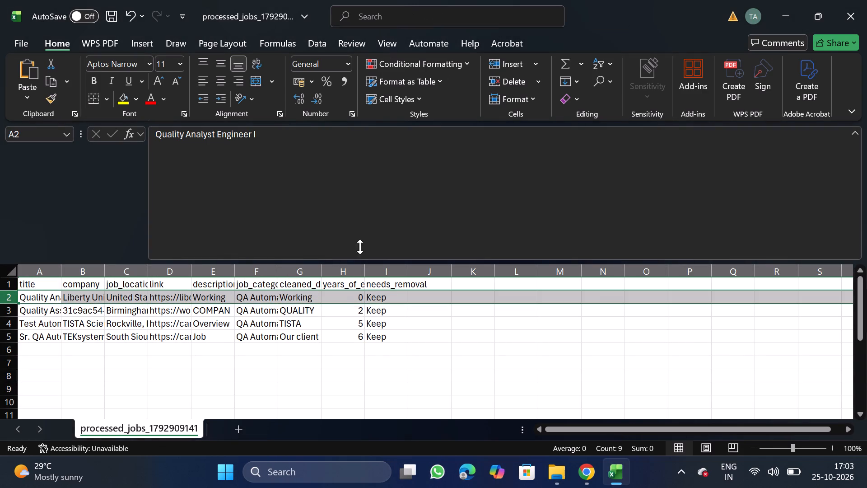
Delete the needs_removal column (column I).
left_click(385, 267)
right_click(383, 333)
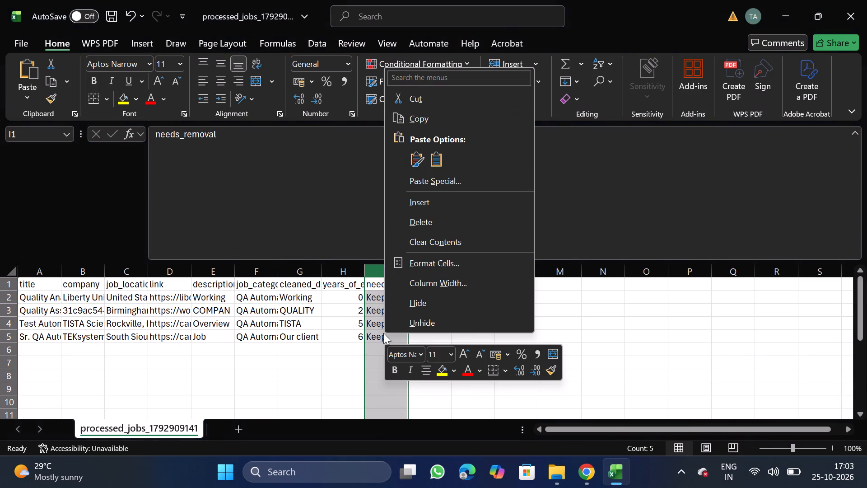
left_click(433, 219)
Run Remove Duplicates on the whole data table, comparing only the company column.
left_click(255, 266)
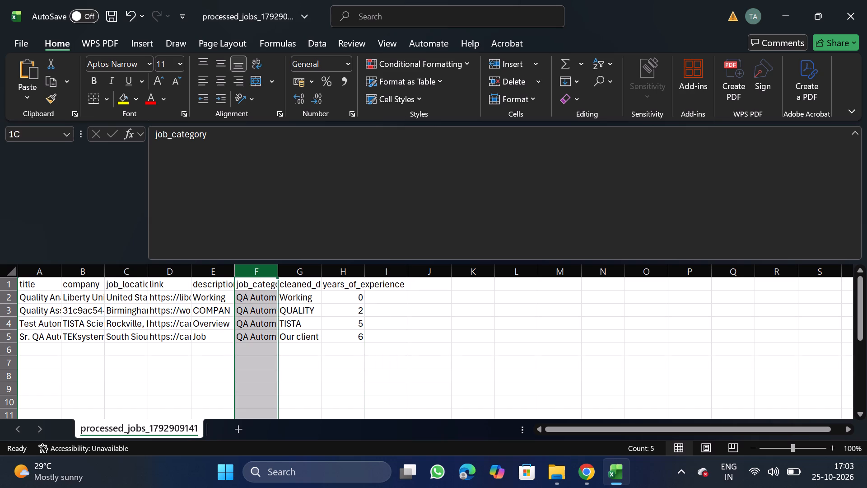
key("ctrl+x")
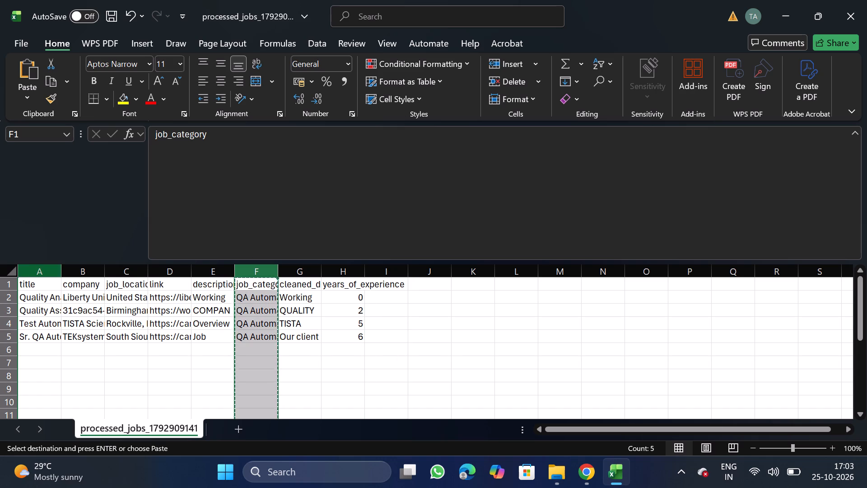
left_click(135, 312)
key("ctrl+a")
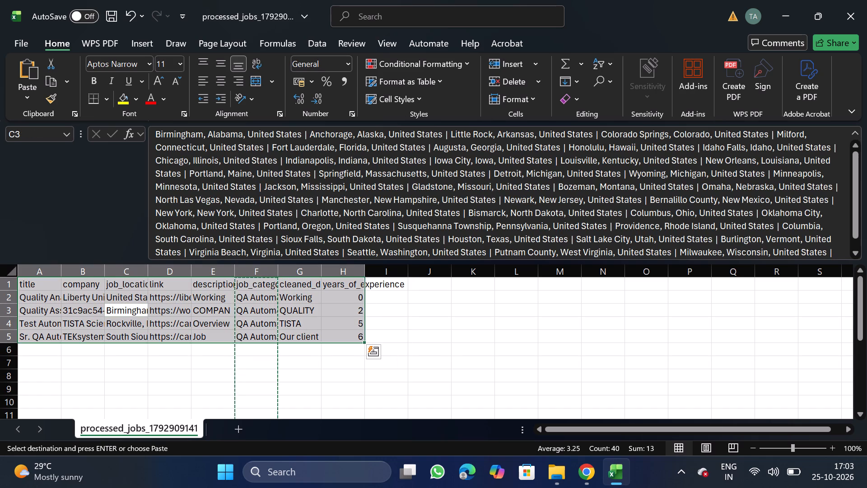
left_click(315, 45)
left_click(572, 79)
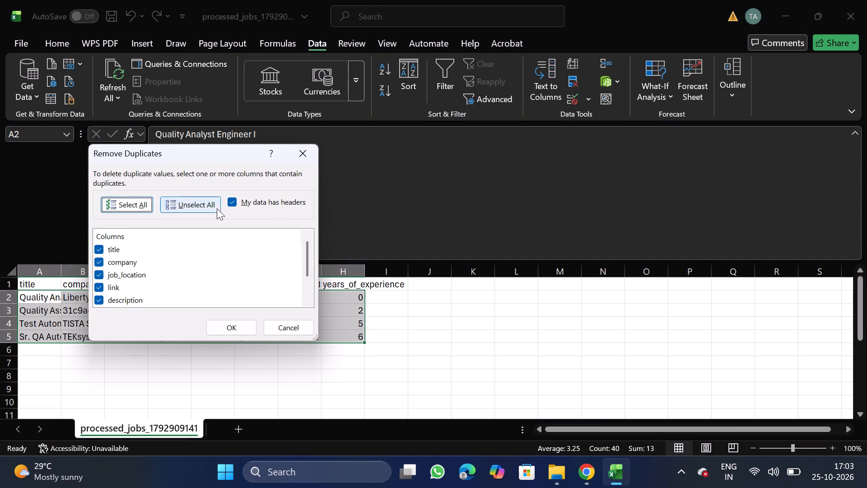
left_click(214, 209)
left_click(110, 260)
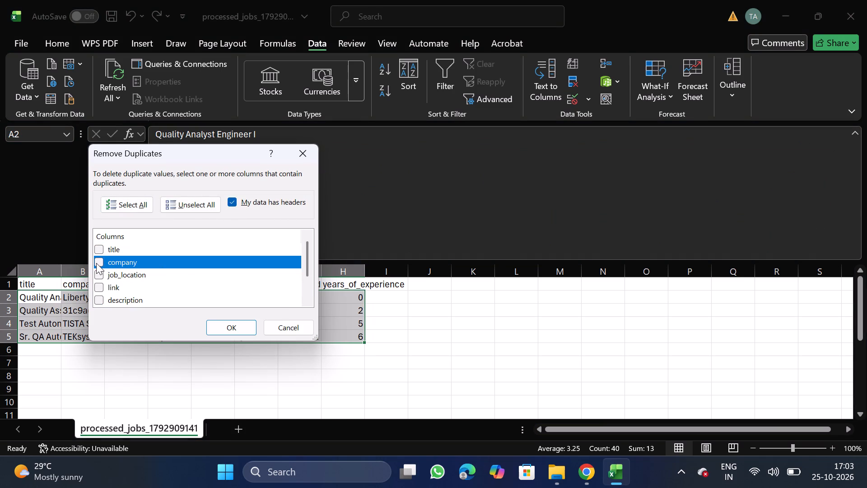
left_click(96, 263)
left_click(226, 329)
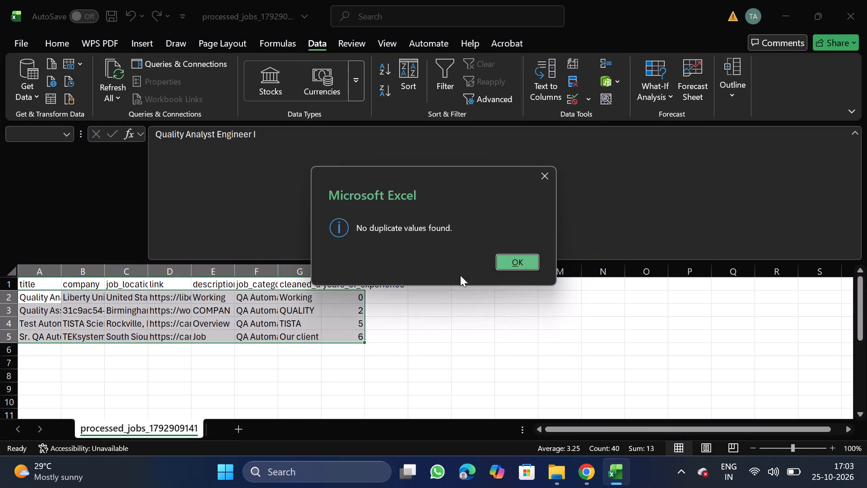
left_click(506, 259)
Move the job_category column from F to the front of the table, before the title column.
left_click(260, 274)
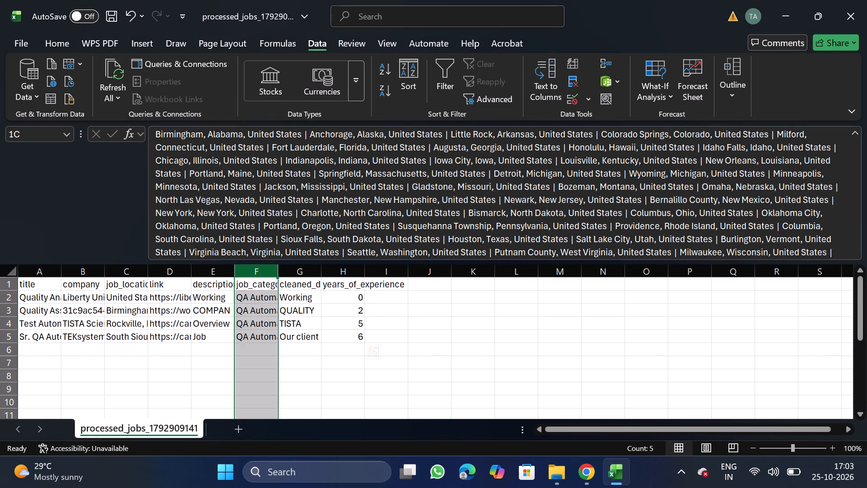
key("ctrl+x")
left_click(34, 267)
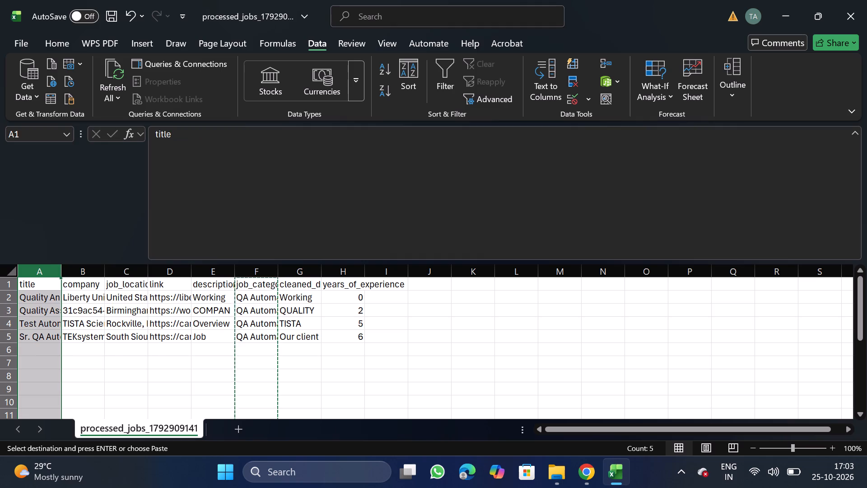
right_click(30, 373)
left_click(100, 238)
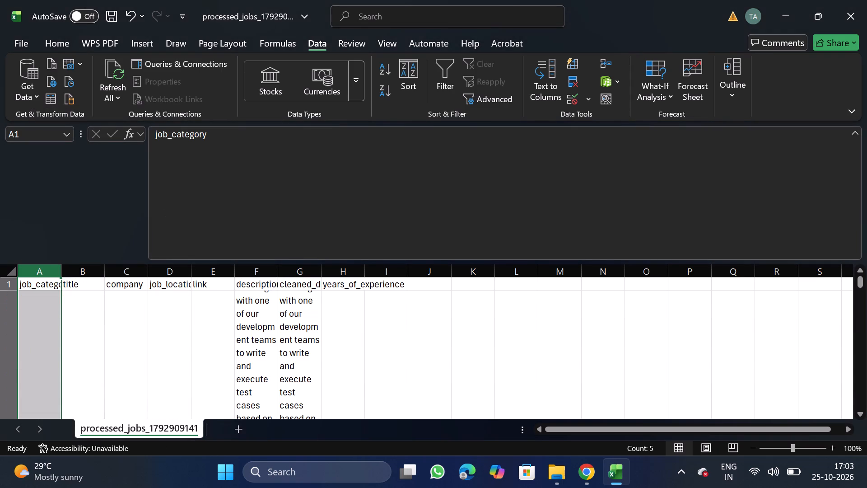
Turn off text wrapping for the description and cleaned_description columns (F and G).
left_click(264, 273)
key("shift+Right")
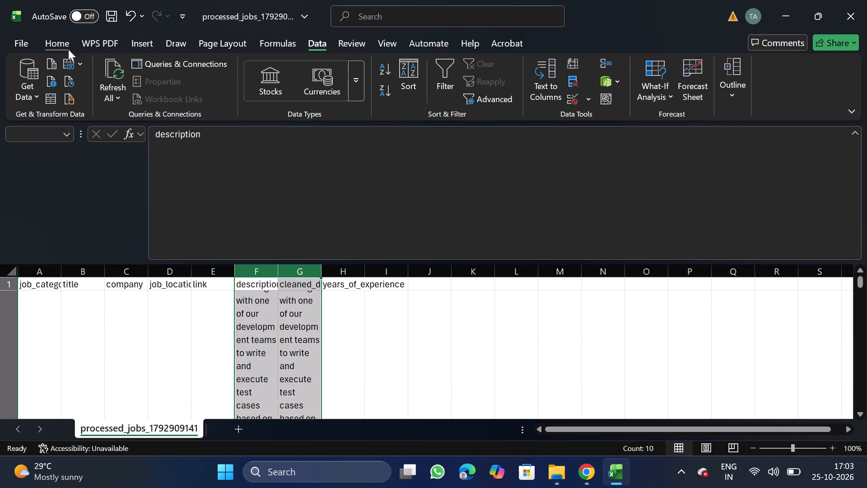
left_click(68, 49)
left_click(280, 113)
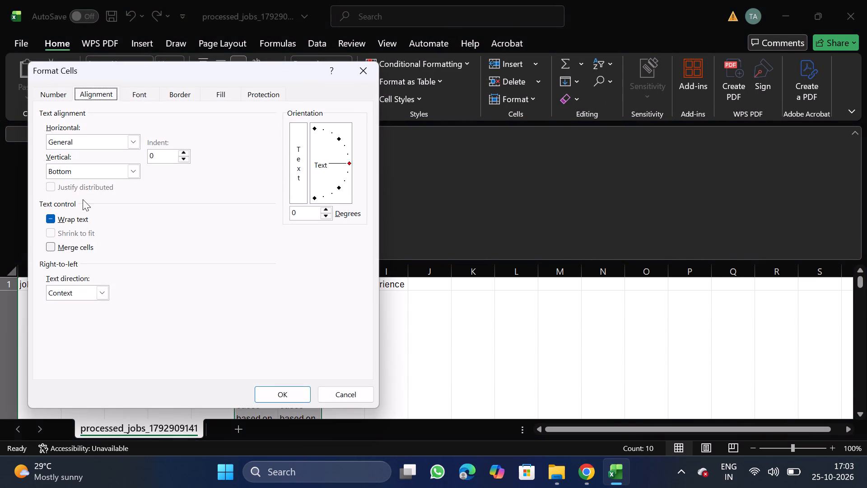
double_click(70, 221)
left_click(292, 396)
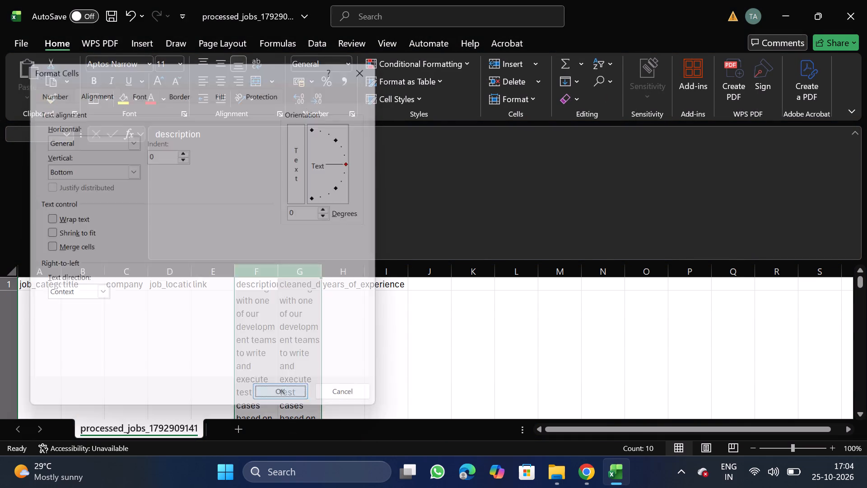
Move the link column from E to the end of the table, after years_of_experience.
left_click(205, 273)
key("ctrl+x")
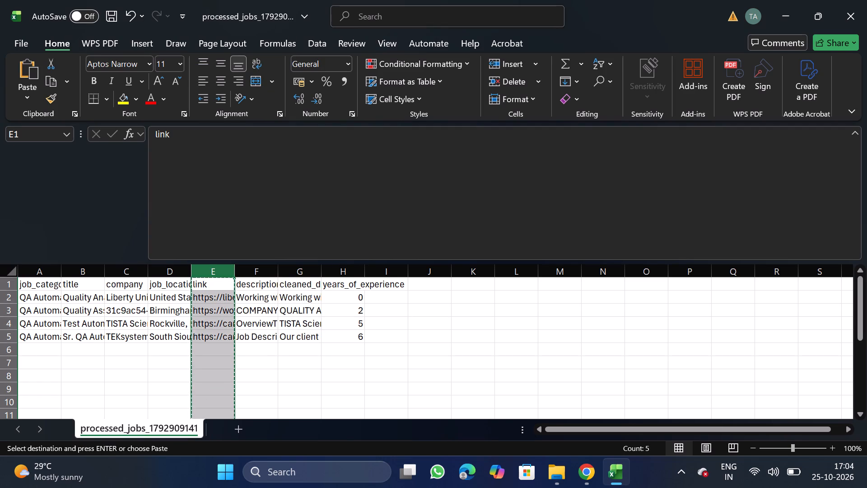
left_click_drag(385, 275, 382, 324)
right_click(382, 324)
left_click(447, 196)
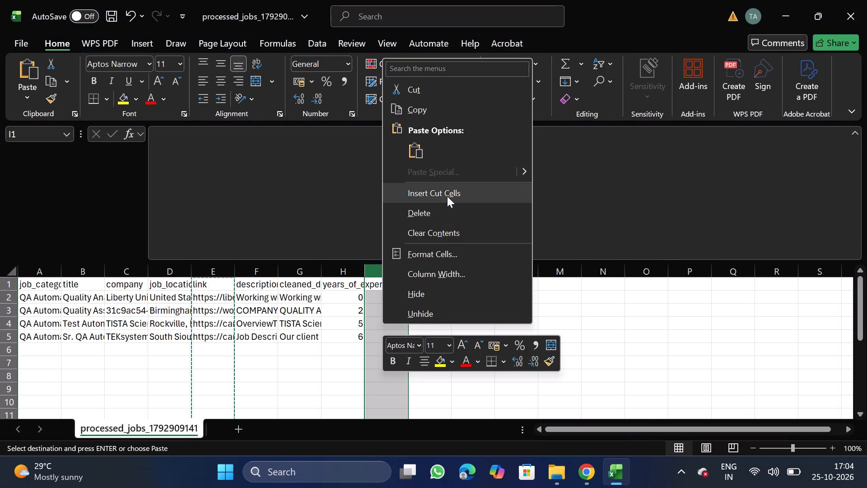
Move the years_of_experience column from G to E, before the description column.
left_click(294, 272)
key("ctrl+x")
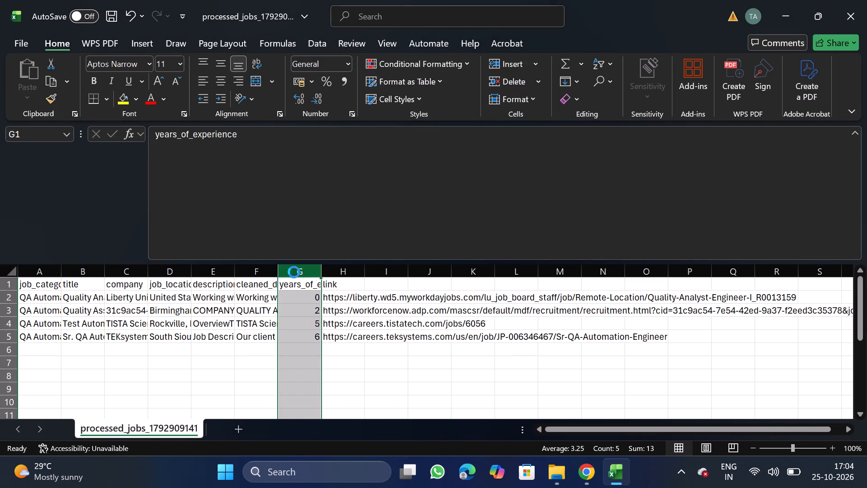
left_click_drag(213, 273, 208, 306)
right_click(208, 306)
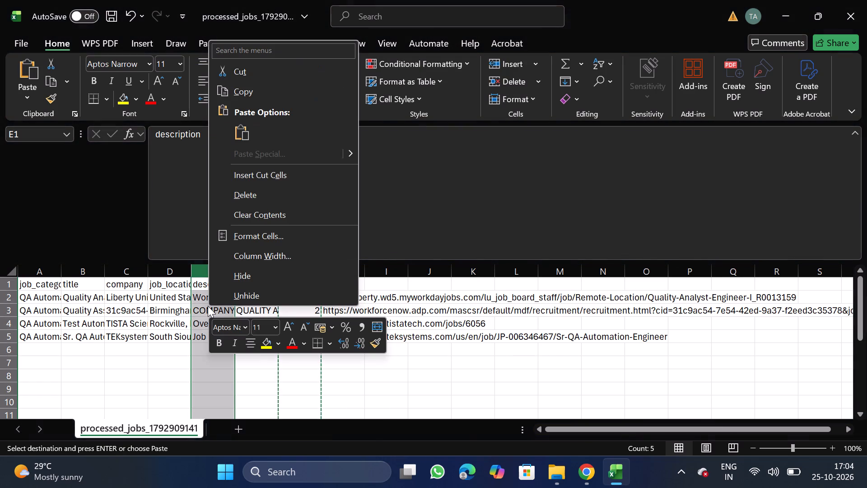
left_click(262, 169)
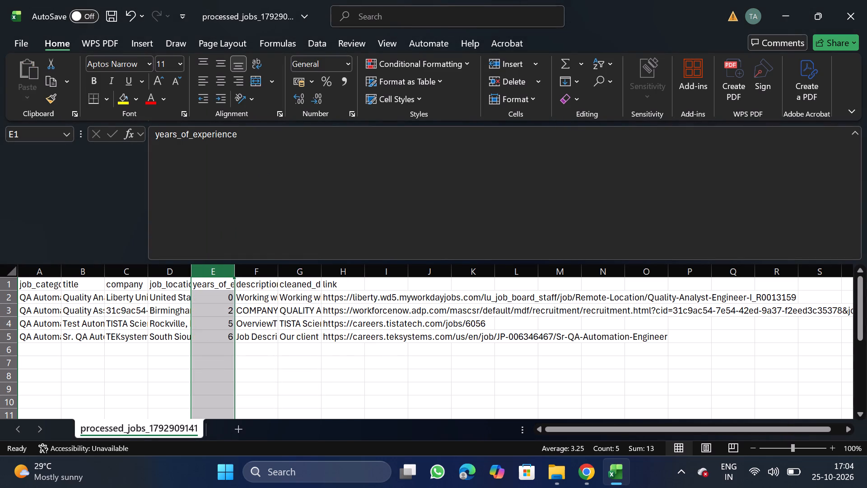
Replace the cleaned_description header in G1 with description, copied from the header in F1.
left_click(251, 285)
left_click_drag(153, 140, 205, 139)
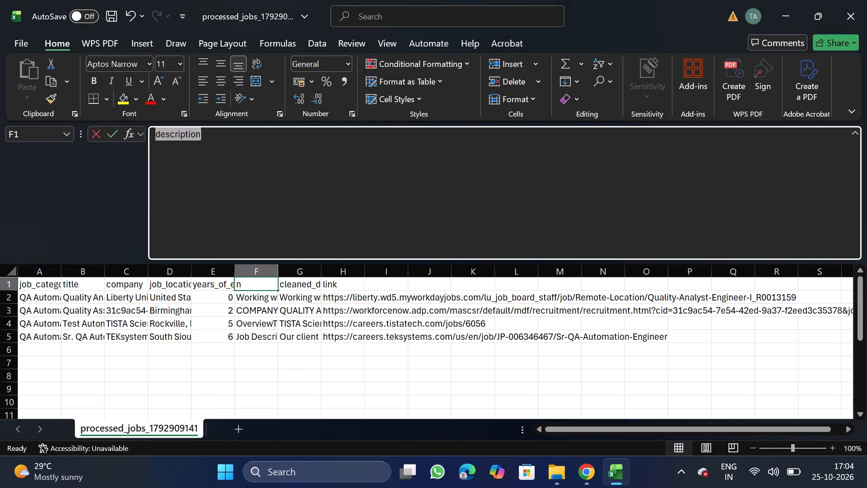
key("ctrl+c")
left_click(310, 277)
left_click(378, 203)
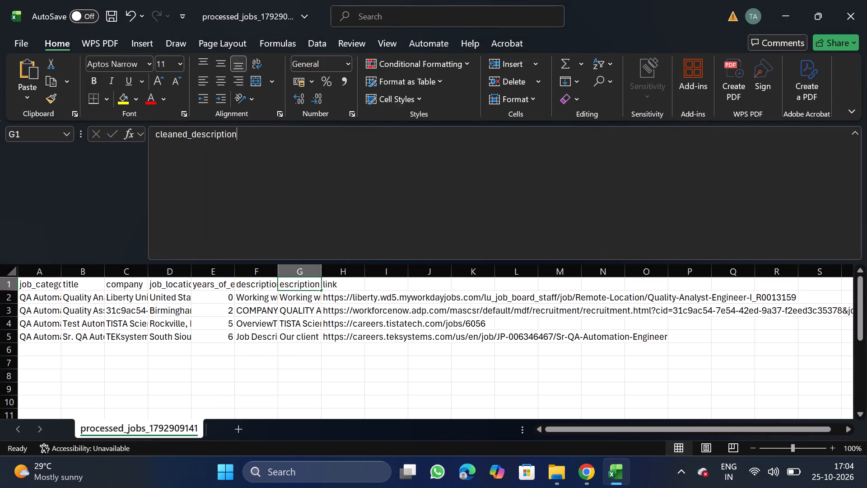
key("BackSpace")
key("BackSpace")
key("BackSpace")
key("BackSpace")
key("BackSpace")
key("BackSpace")
key("BackSpace")
key("BackSpace")
key("BackSpace")
key("BackSpace")
key("BackSpace")
key("BackSpace")
key("BackSpace")
key("BackSpace")
key("BackSpace")
key("BackSpace")
key("BackSpace")
key("BackSpace")
key("BackSpace")
key("BackSpace")
key("ctrl+v")
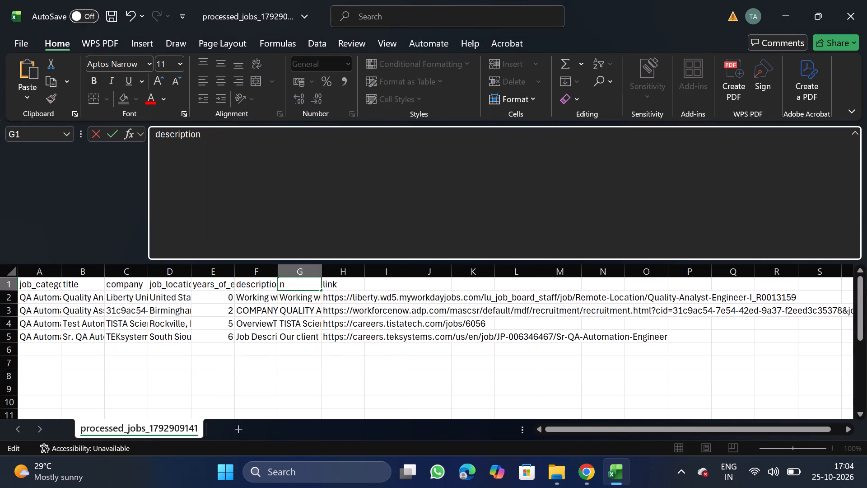
Replace the F1 header with original_description, copied from the CSV format requirements on NextGenApply's bulk upload page in Chrome.
left_click(261, 277)
left_click(364, 199)
key("BackSpace")
key("BackSpace")
key("BackSpace")
key("BackSpace")
key("BackSpace")
key("BackSpace")
key("BackSpace")
key("BackSpace")
key("BackSpace")
key("BackSpace")
key("BackSpace")
key("BackSpace")
key("BackSpace")
key("BackSpace")
key("BackSpace")
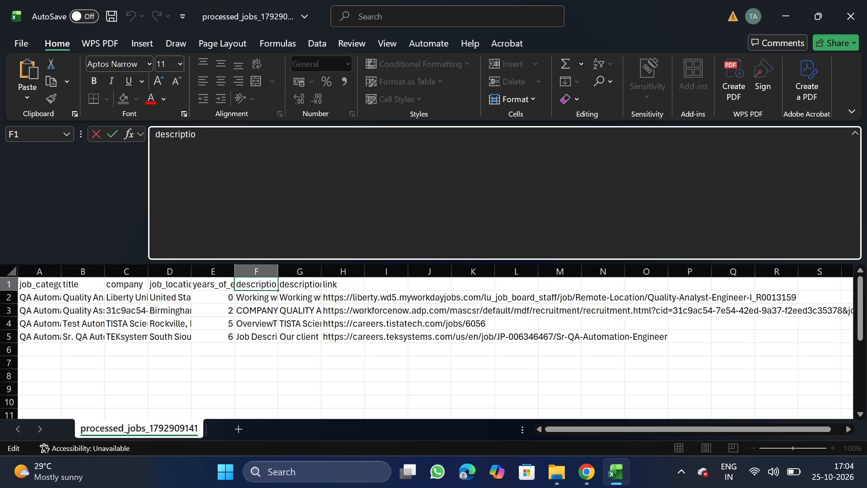
left_click(596, 485)
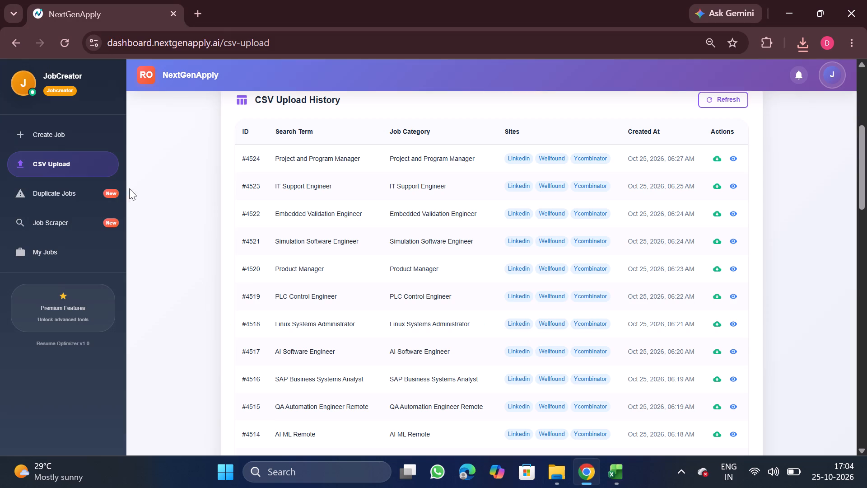
left_click(66, 127)
left_click(410, 117)
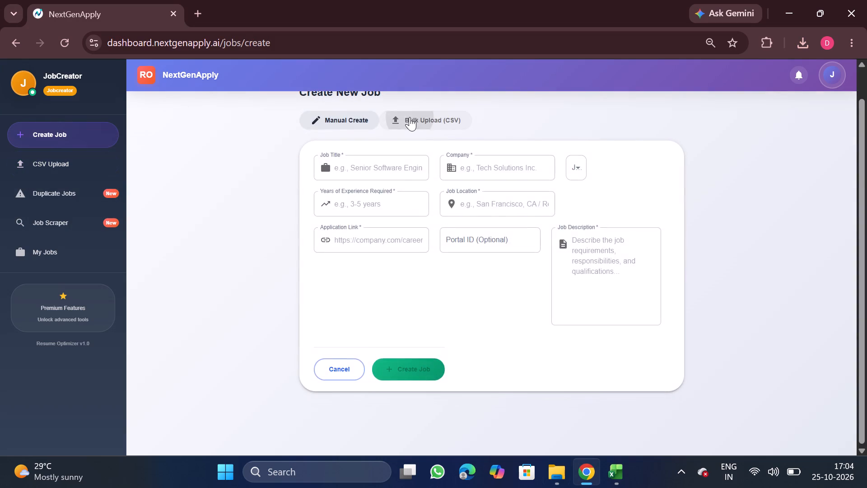
double_click(475, 220)
key("ctrl+c")
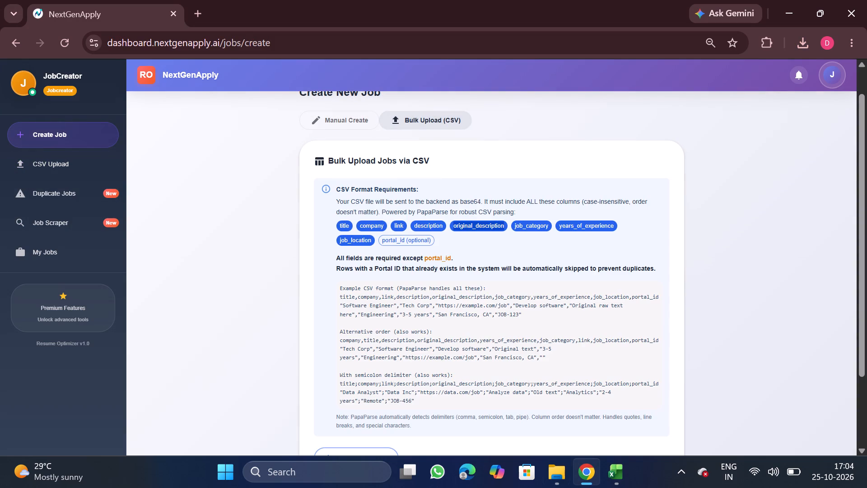
left_click(615, 485)
key("ctrl+v")
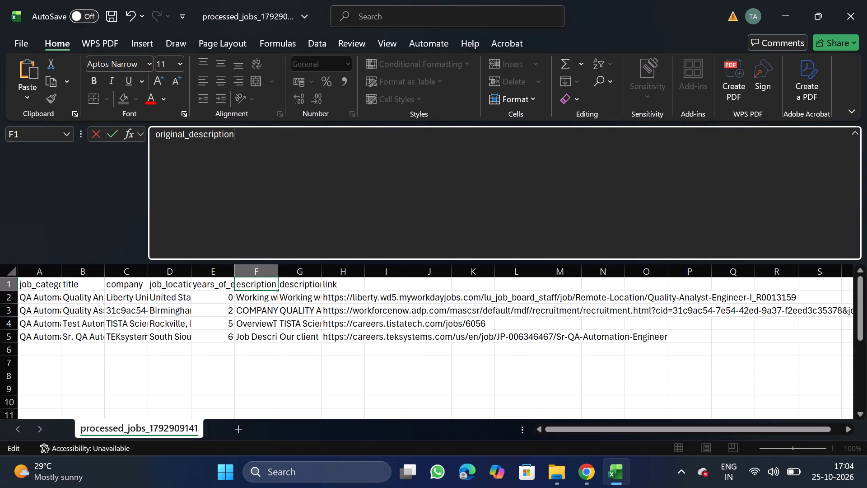
Delete row 3, the Birmingham job listing, and check the titles in the rows that move up.
left_click_drag(8, 309, 26, 308)
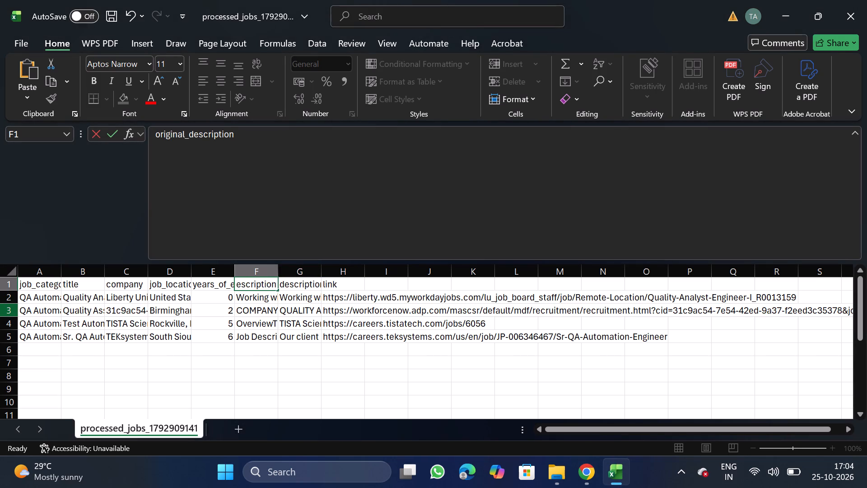
left_click_drag(26, 308, 32, 309)
right_click(32, 309)
left_click(77, 198)
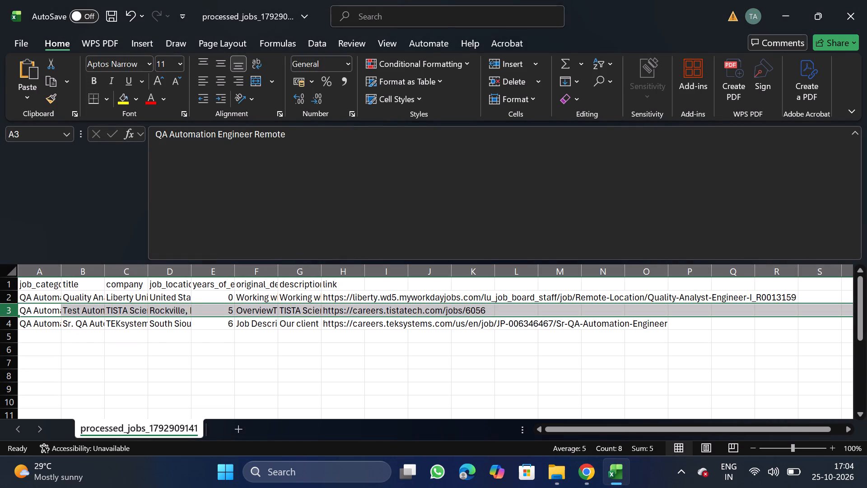
left_click(85, 311)
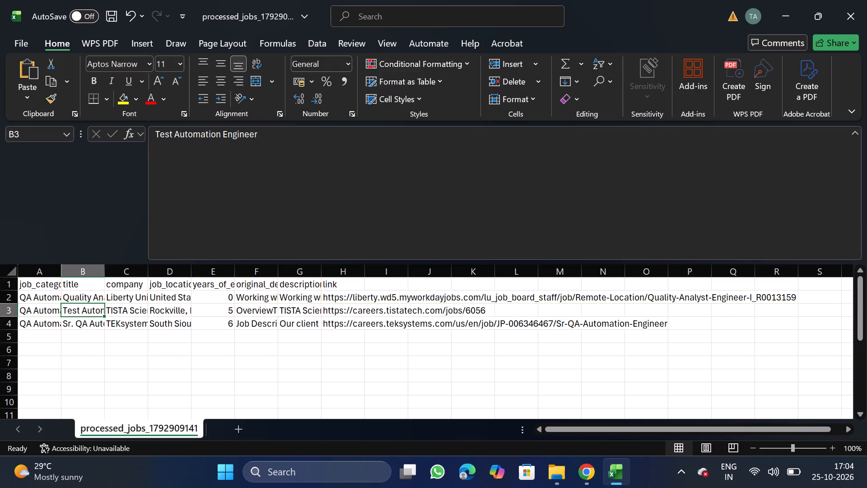
left_click(84, 321)
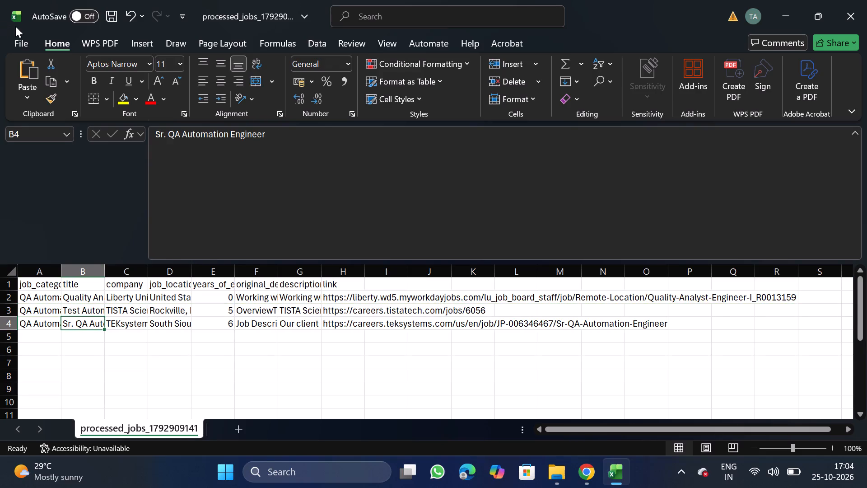
Save a copy of the cleaned CSV as DA Remote_10_25 in the Daily Scraping jobs folder under Documents.
left_click(19, 45)
double_click(47, 228)
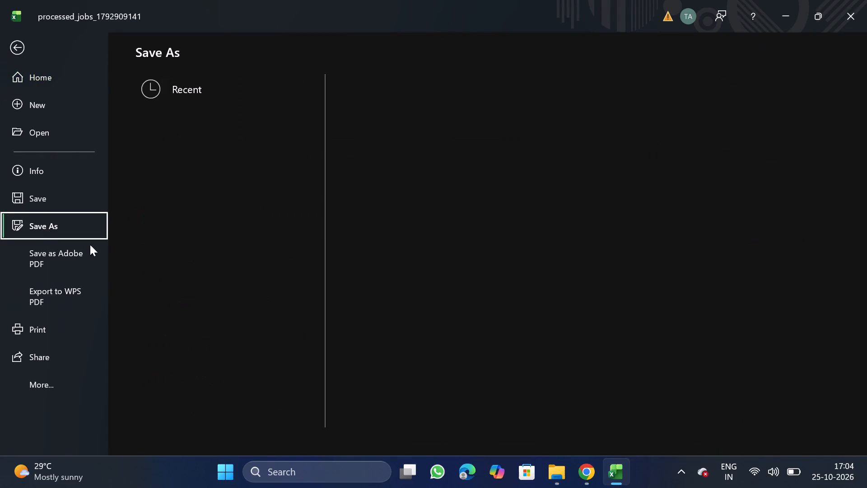
triple_click(209, 379)
double_click(209, 379)
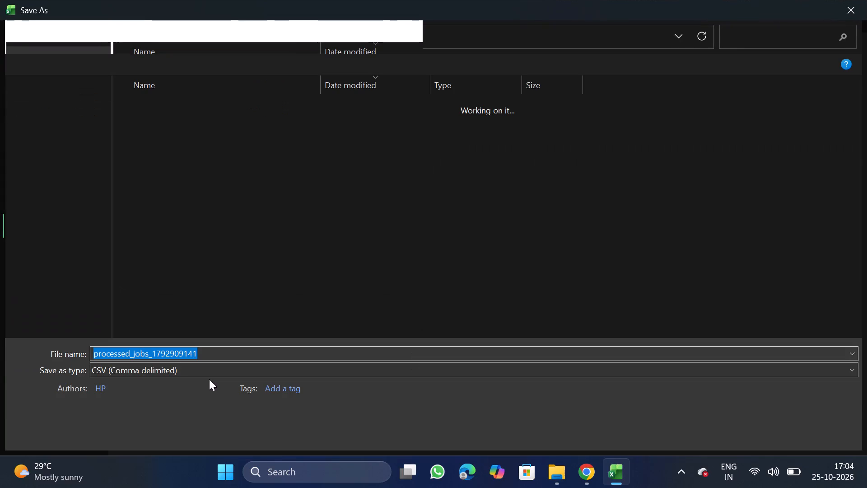
double_click(58, 130)
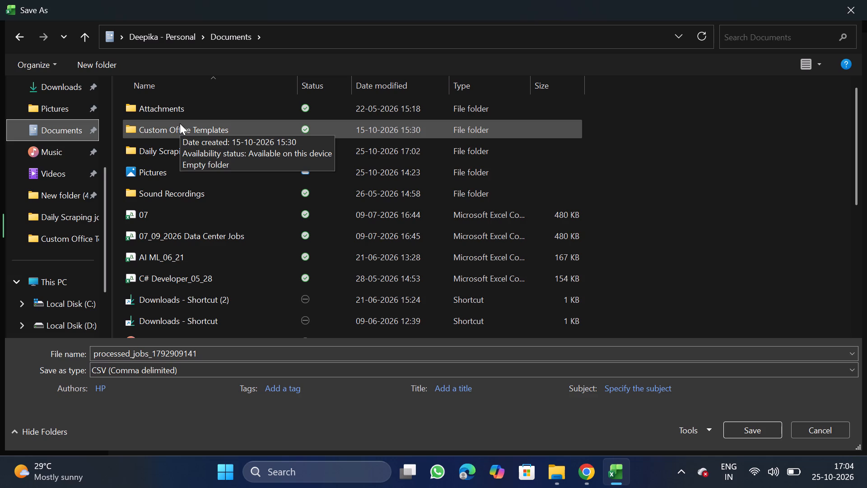
double_click(169, 149)
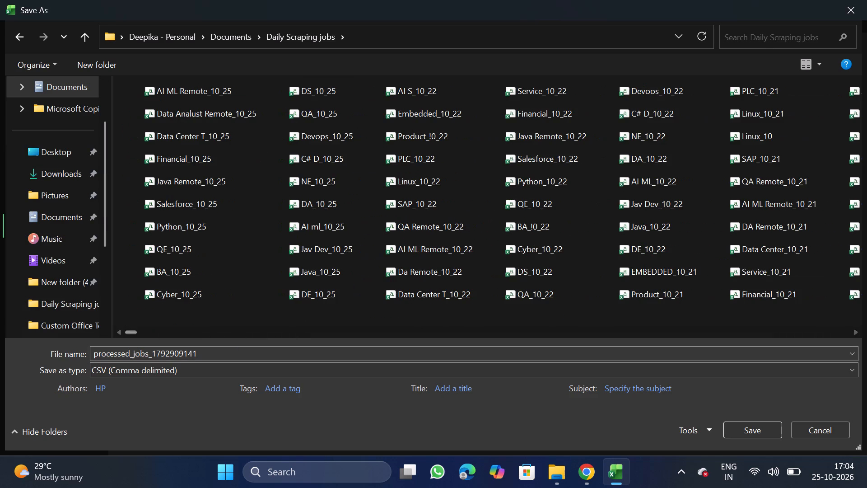
left_click(252, 358)
key("BackSpace")
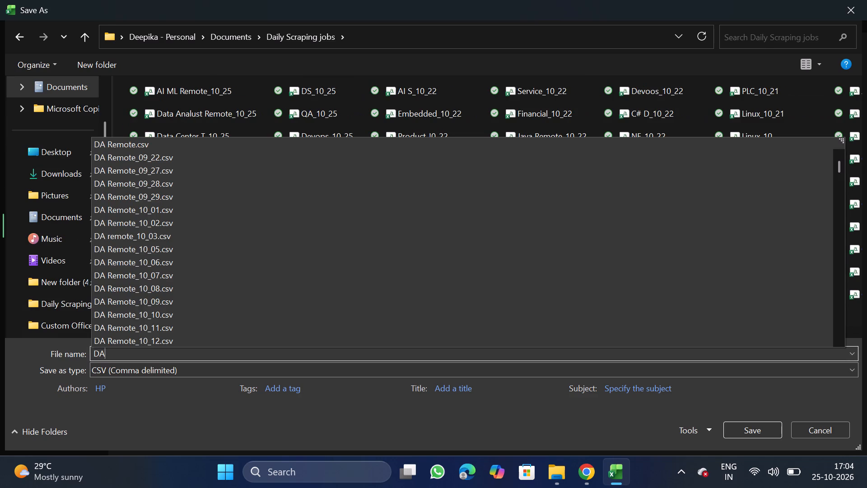
type("emote_10_25")
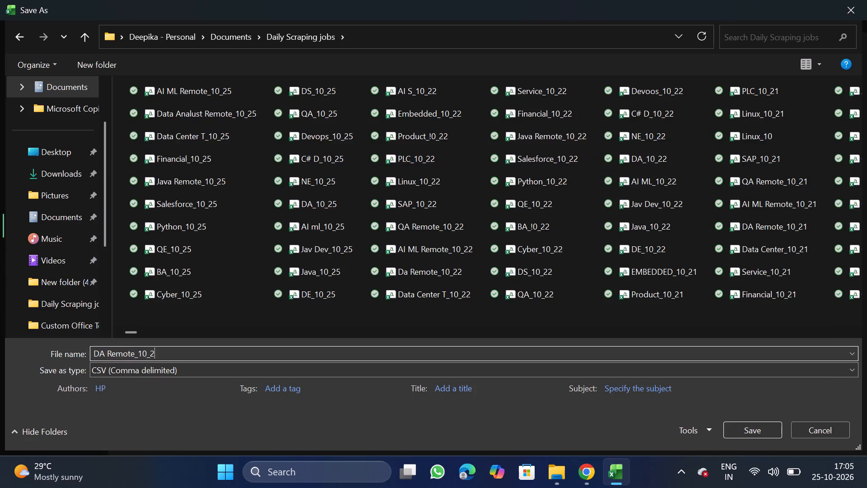
left_click(755, 433)
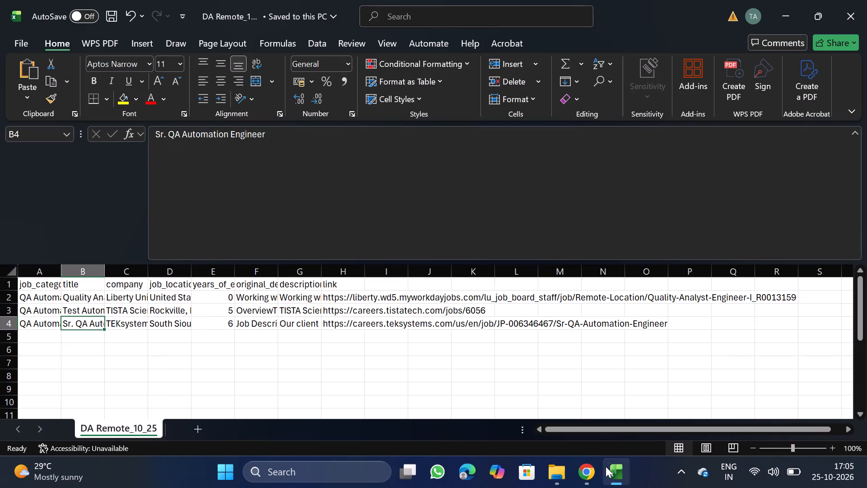
In File Explorer, rename the DA Remote_10_25 file to qA Remote_10_25, closing its open Excel workbook to release it.
left_click(593, 472)
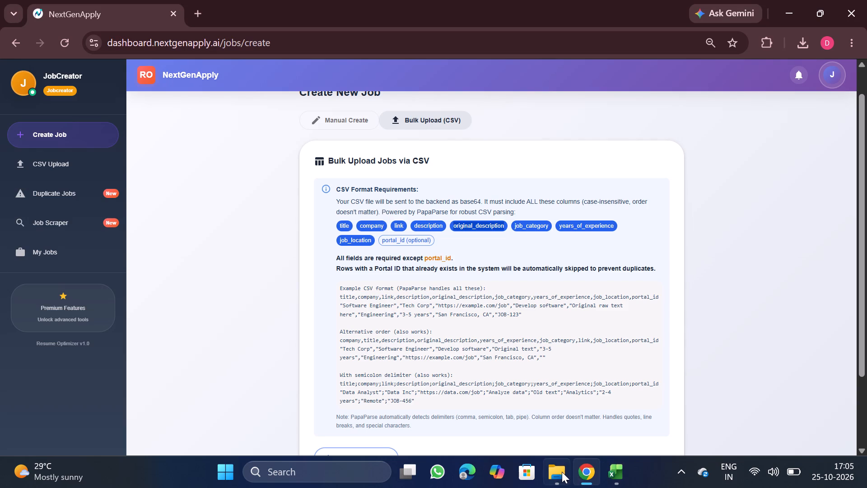
left_click(559, 472)
scroll(312, 270, "up", 7)
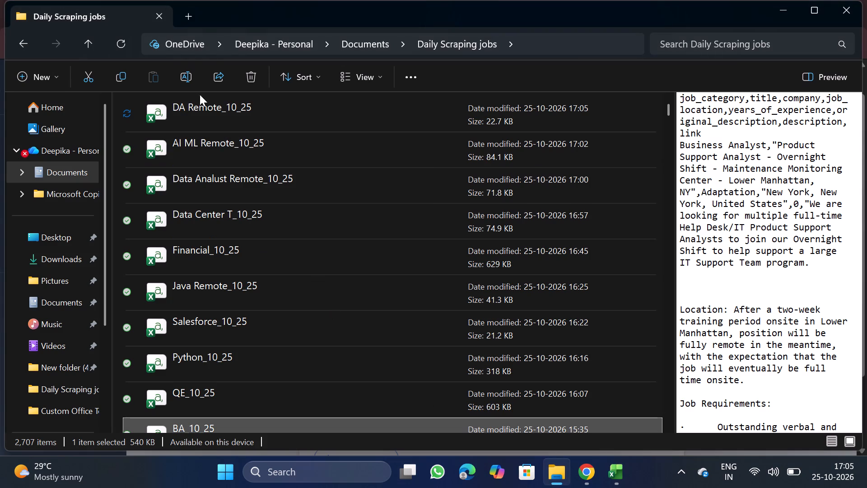
left_click(210, 107)
right_click(210, 107)
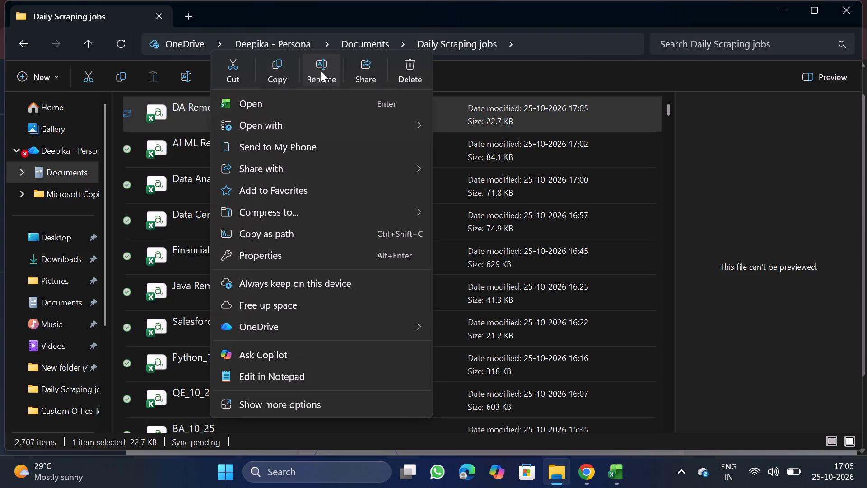
left_click(319, 70)
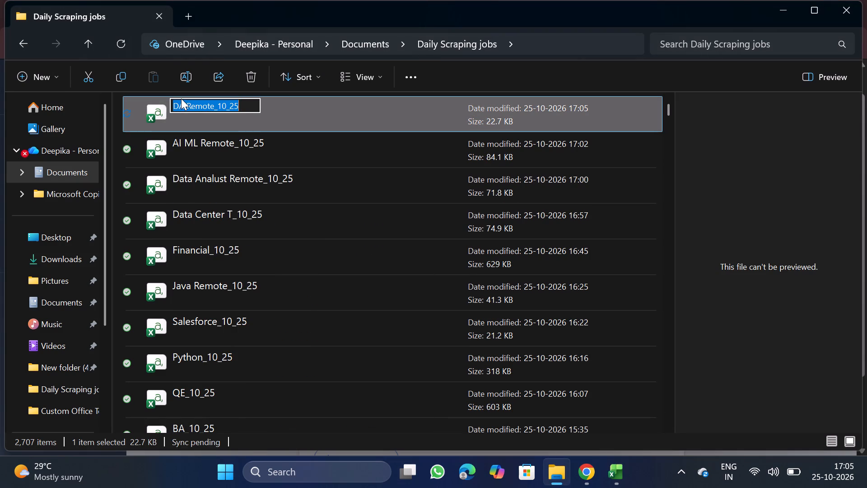
left_click(179, 103)
key("BackSpace")
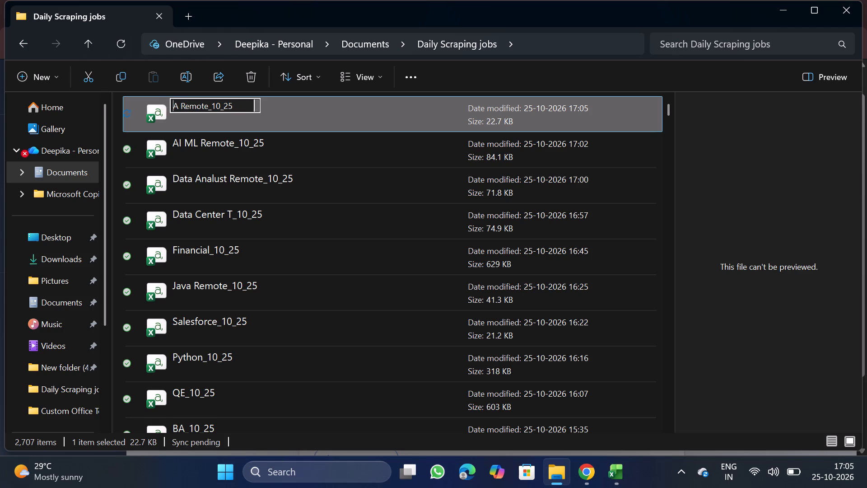
key("q")
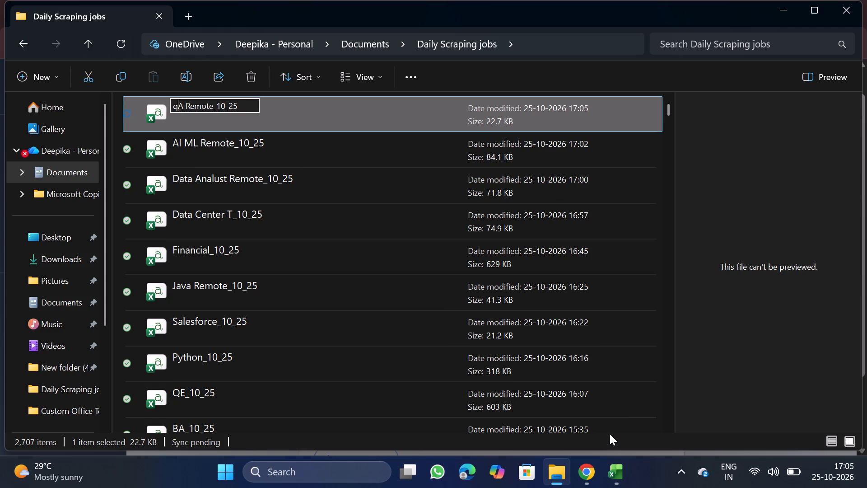
key("Return")
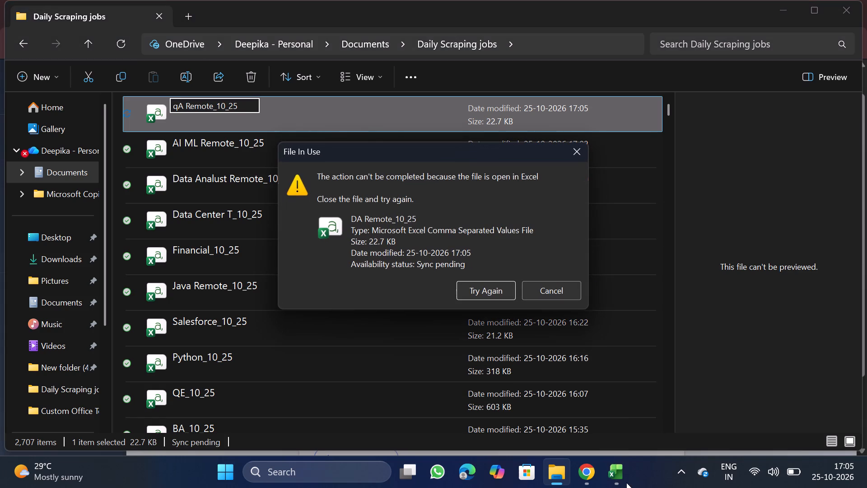
left_click(671, 355)
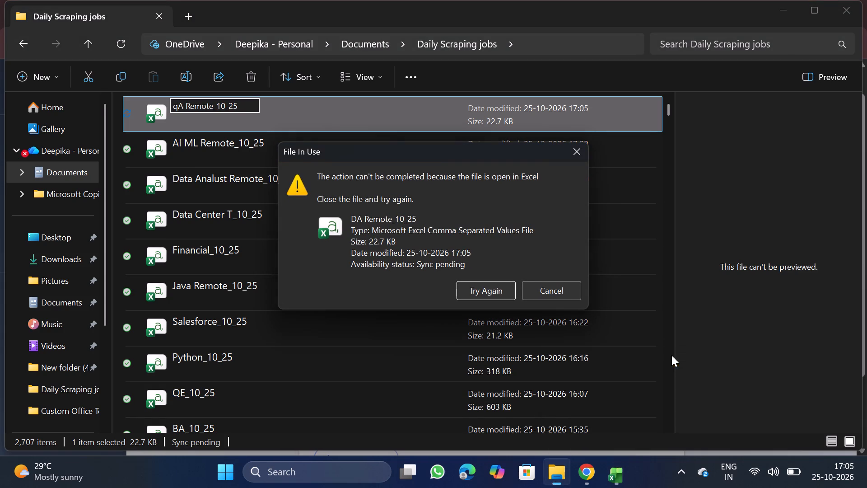
left_click(480, 285)
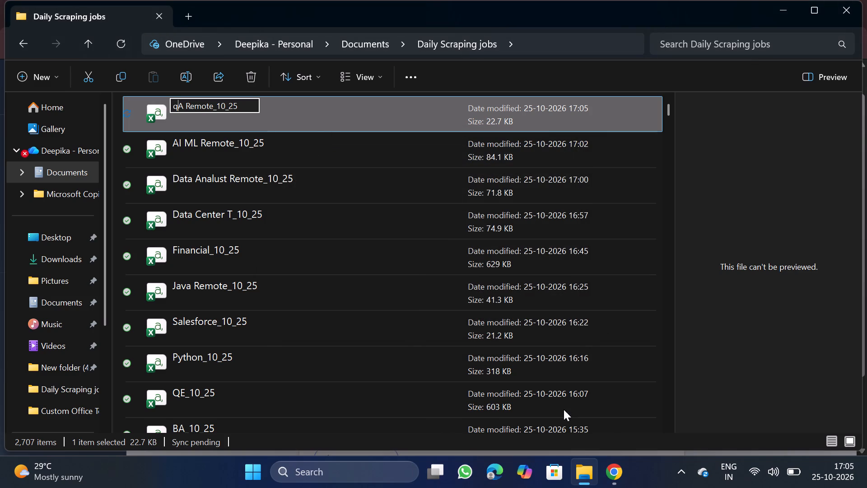
key("Return")
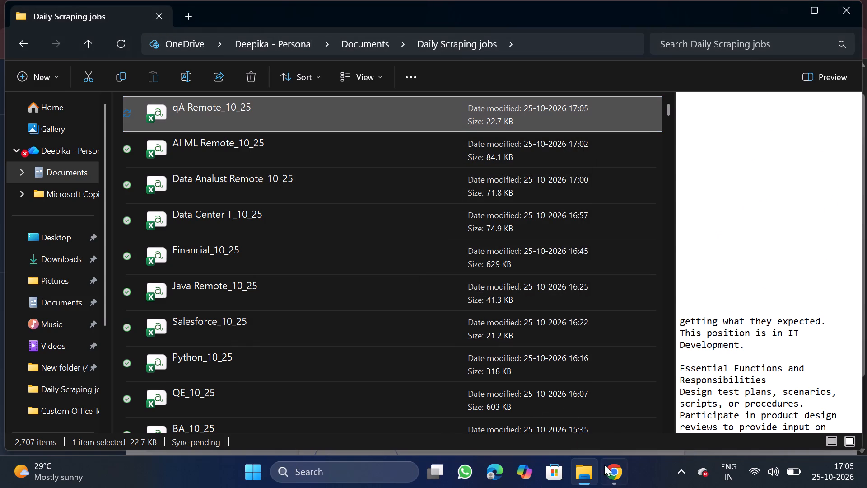
In Chrome, choose qA Remote_10_25 for the bulk upload, review its data preview, and upload the CSV file.
left_click(582, 475)
left_click(601, 475)
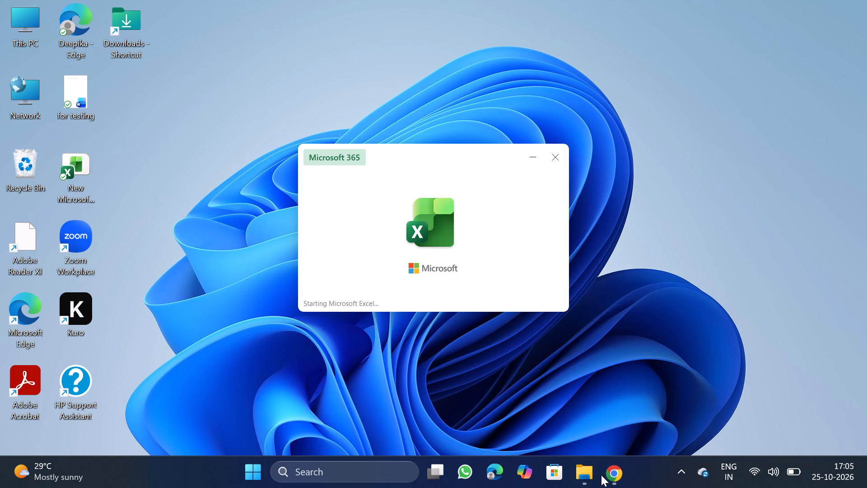
left_click(601, 475)
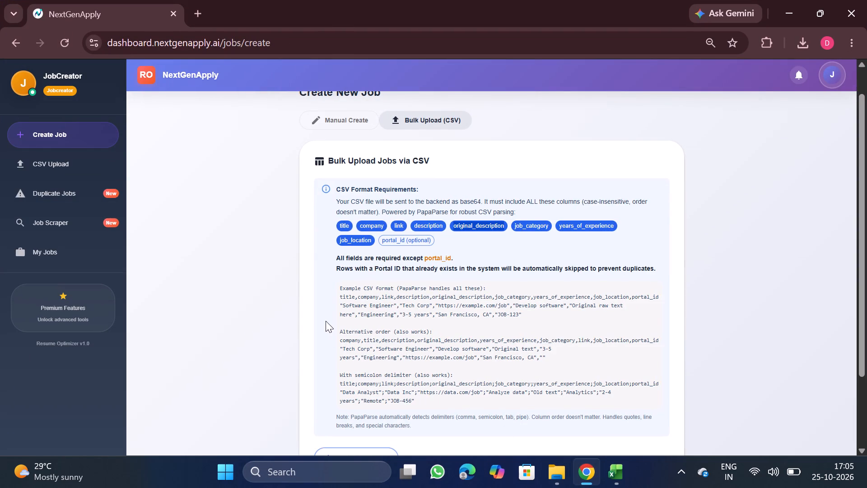
scroll(326, 321, "down", 2)
left_click(363, 370)
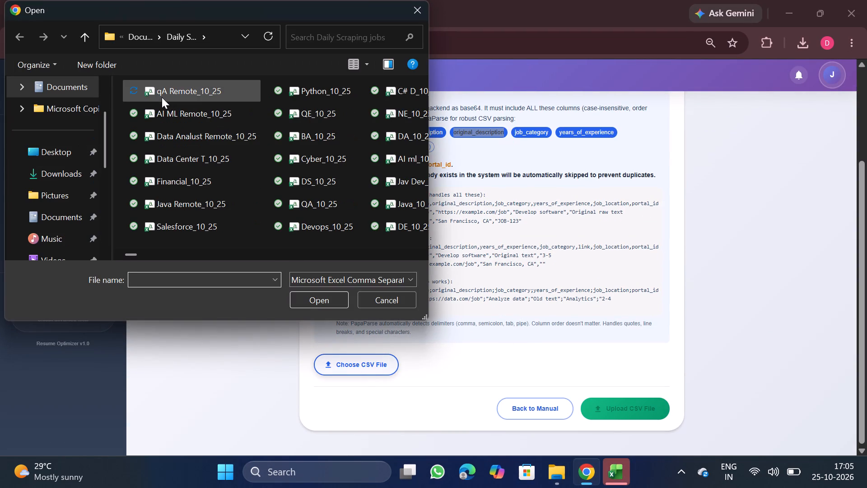
double_click(194, 93)
scroll(406, 249, "down", 2)
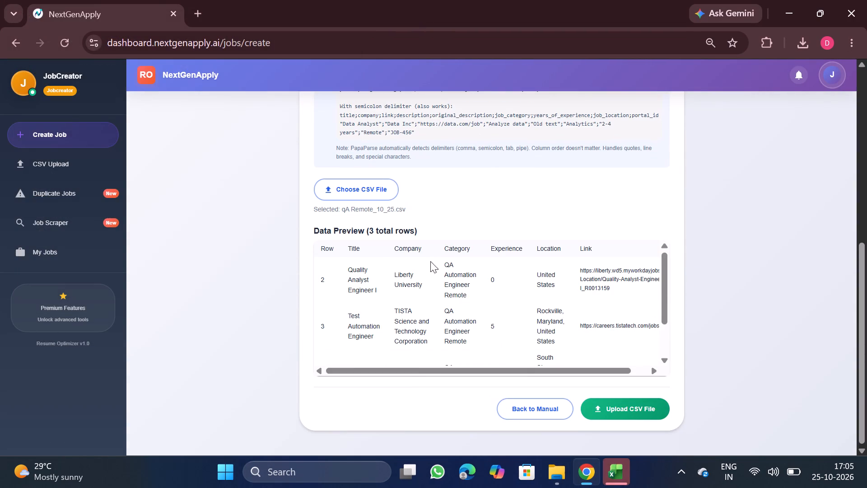
scroll(524, 322, "down", 3)
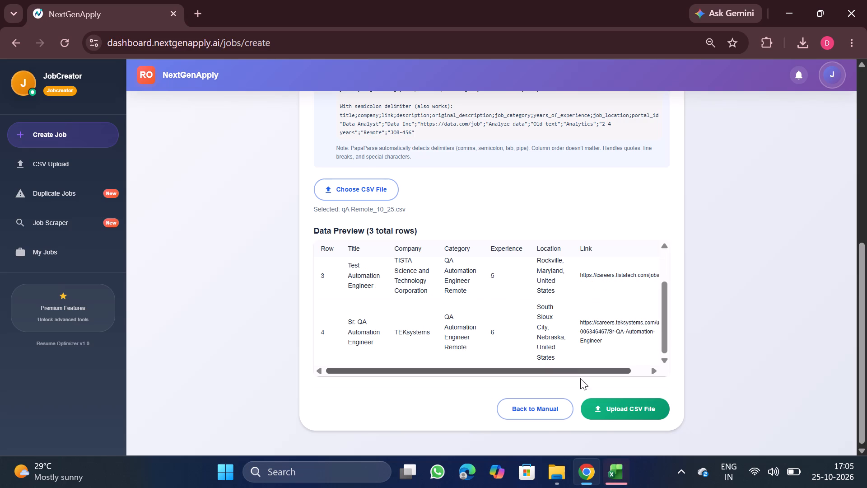
left_click(634, 415)
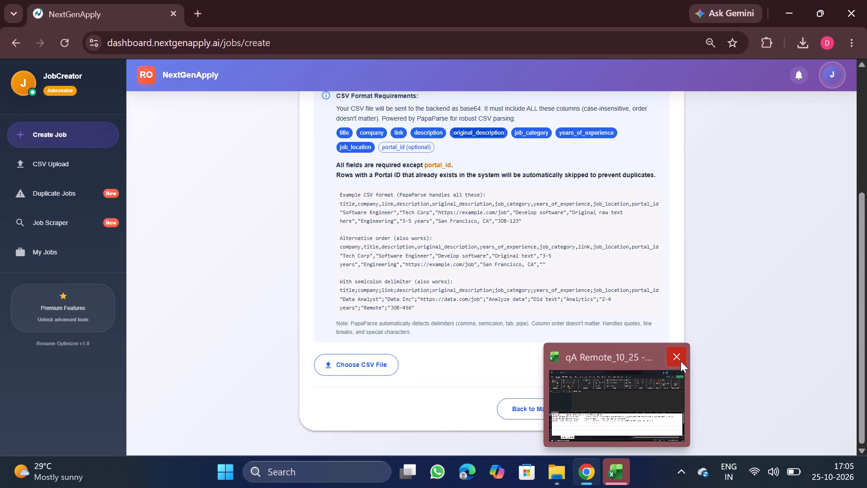
Close the qA Remote_10_25 workbook in Excel.
left_click(681, 361)
From the CSV upload history in Chrome, download the processed CSV for SAP Business Systems Analyst and open it in Excel.
scroll(536, 300, "up", 4)
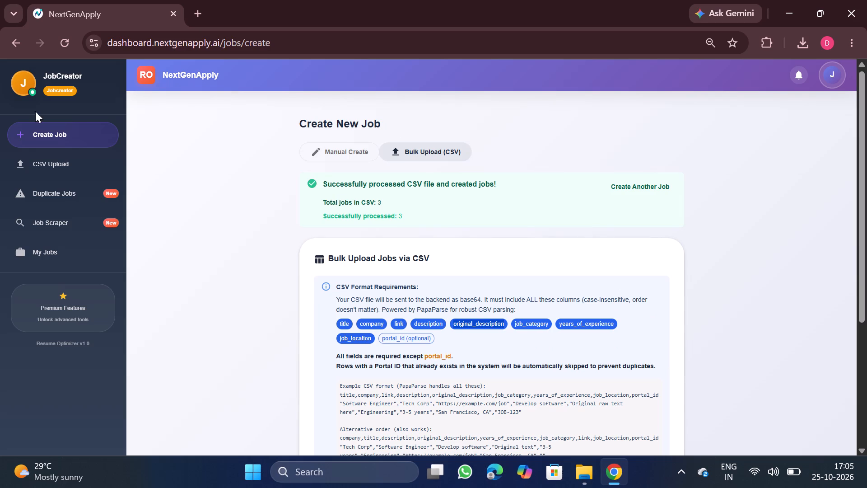
left_click(76, 159)
scroll(426, 246, "up", 4)
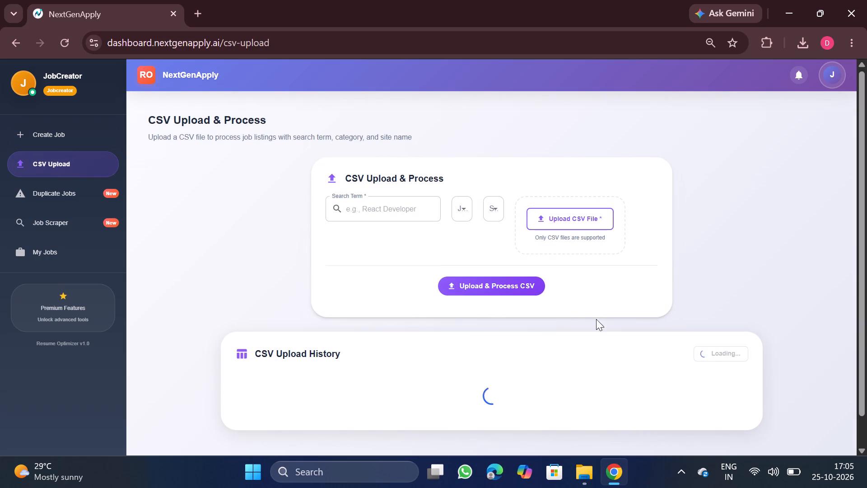
scroll(656, 387, "down", 2)
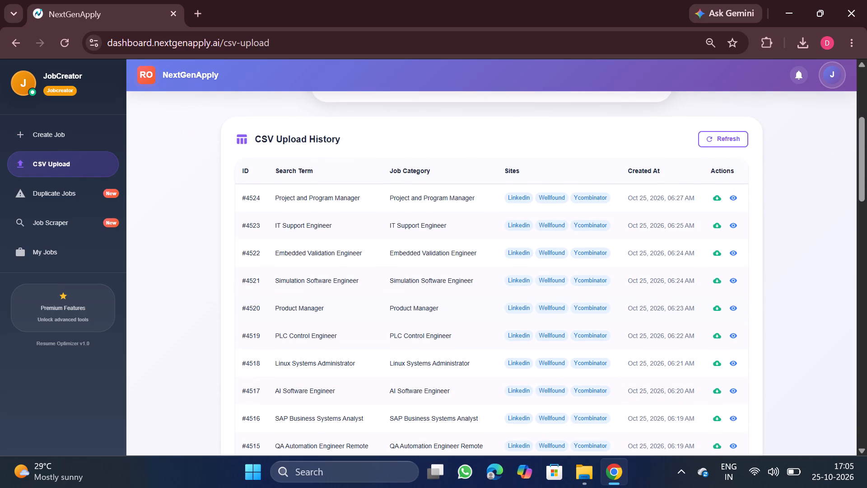
scroll(656, 387, "down", 1)
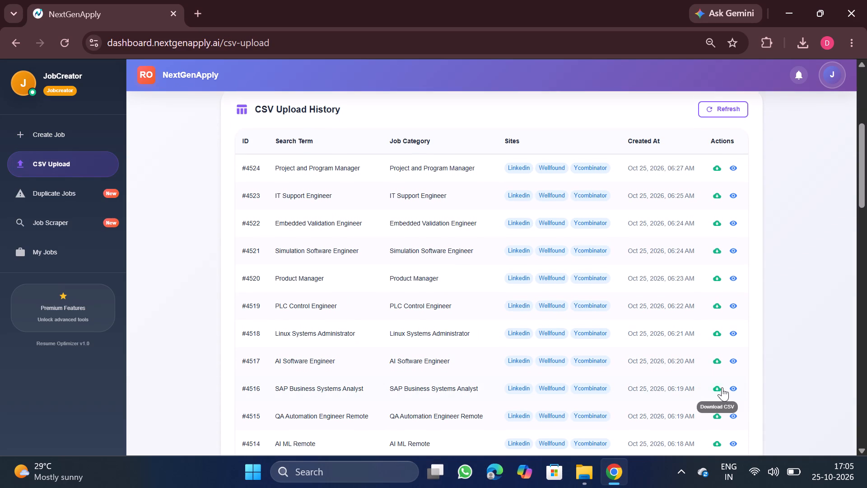
left_click(722, 387)
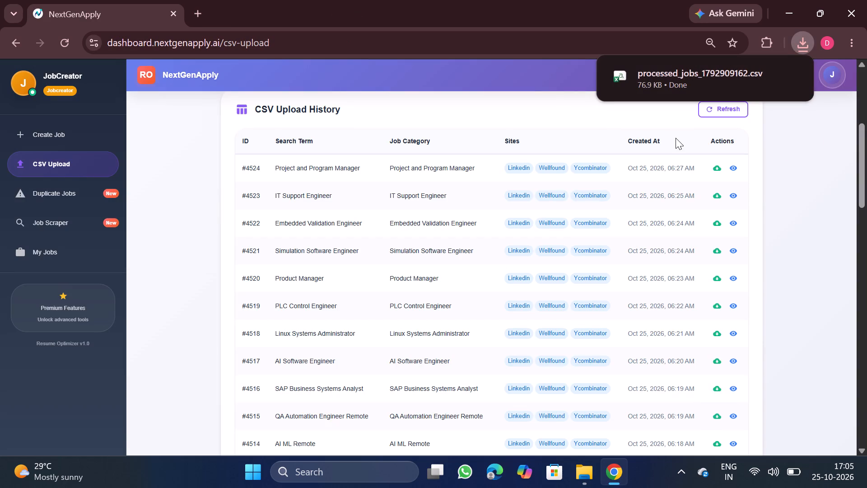
left_click(671, 83)
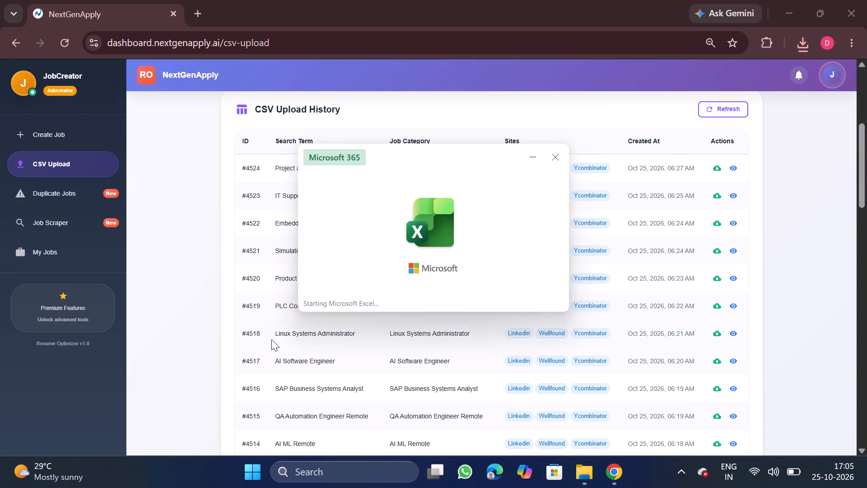
Remove duplicate rows from the whole job table, comparing only the company column.
left_click(236, 346)
key("ctrl+a")
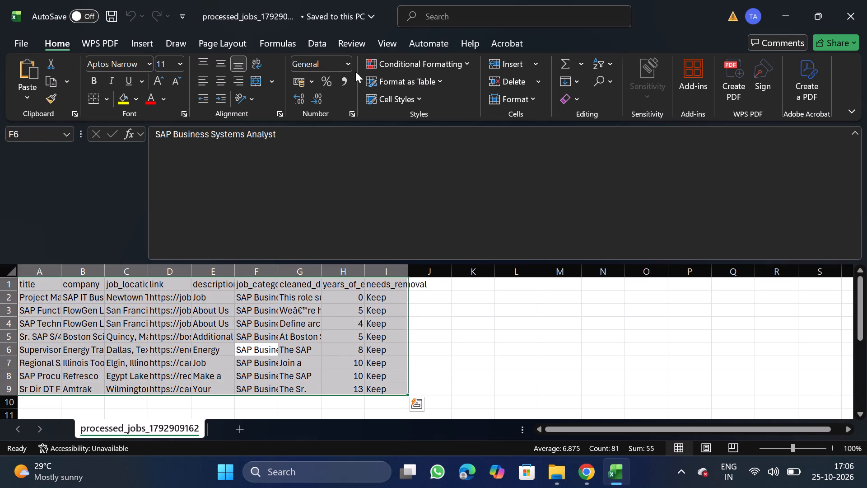
left_click(319, 40)
left_click(562, 76)
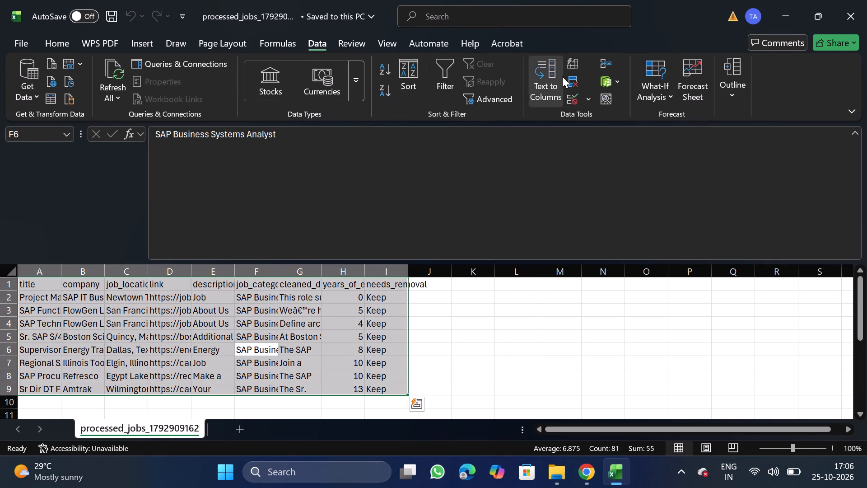
left_click(575, 82)
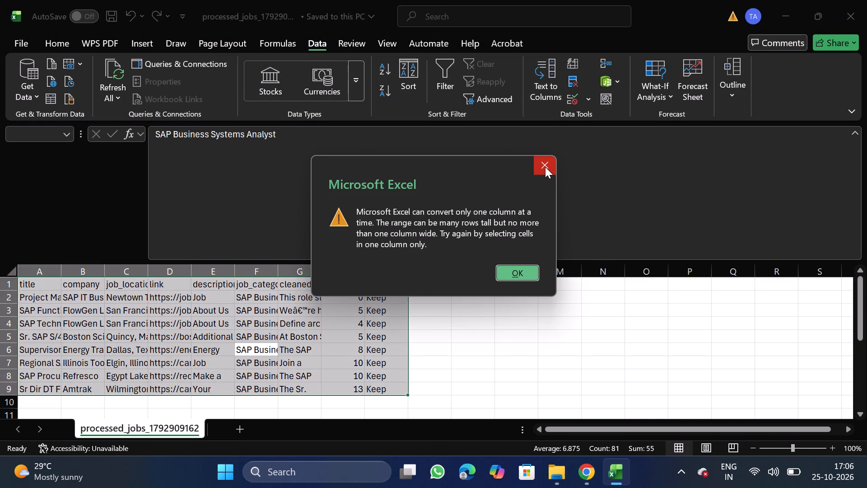
left_click(545, 167)
left_click(574, 79)
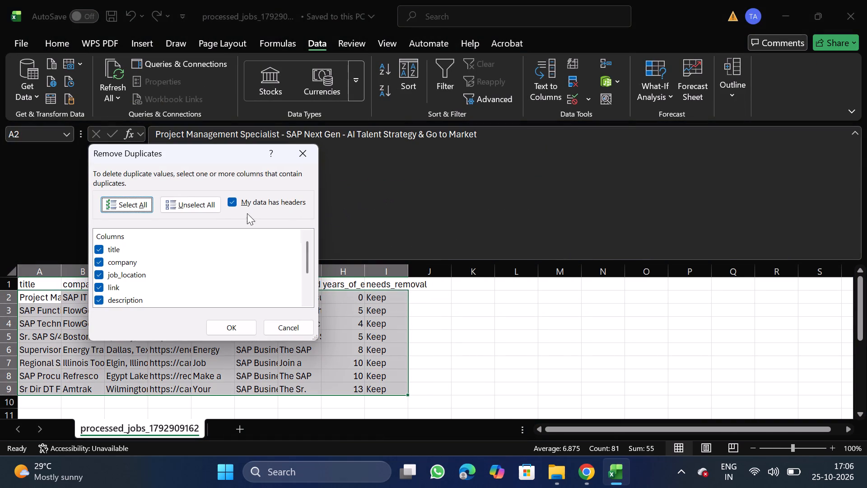
left_click(210, 203)
left_click(96, 261)
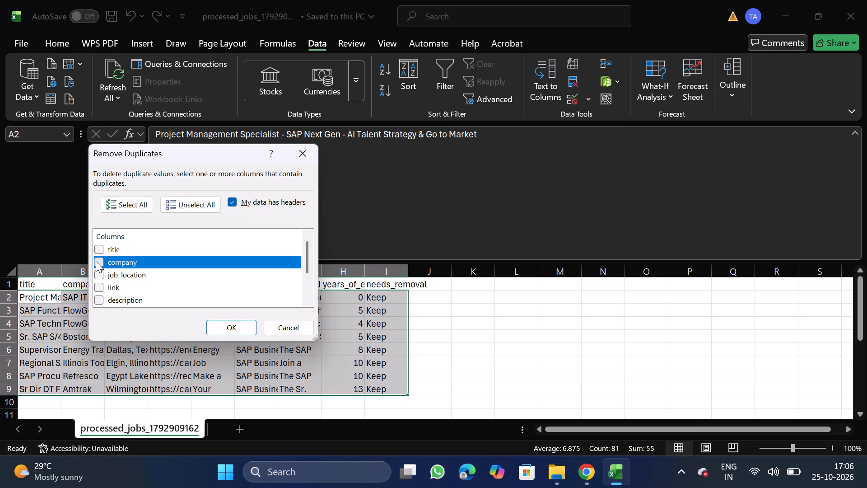
left_click(234, 325)
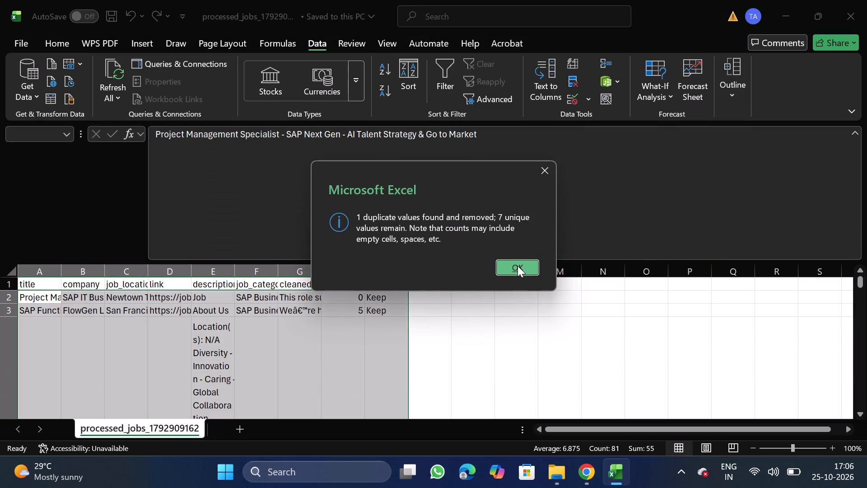
left_click(517, 266)
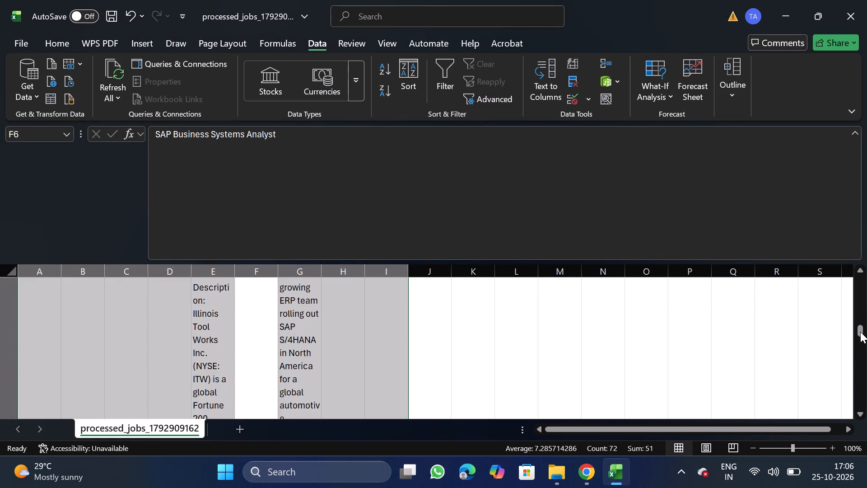
Add filters to the header row and check which values the needs_removal column contains.
left_click_drag(861, 331, 836, 193)
left_click(384, 282)
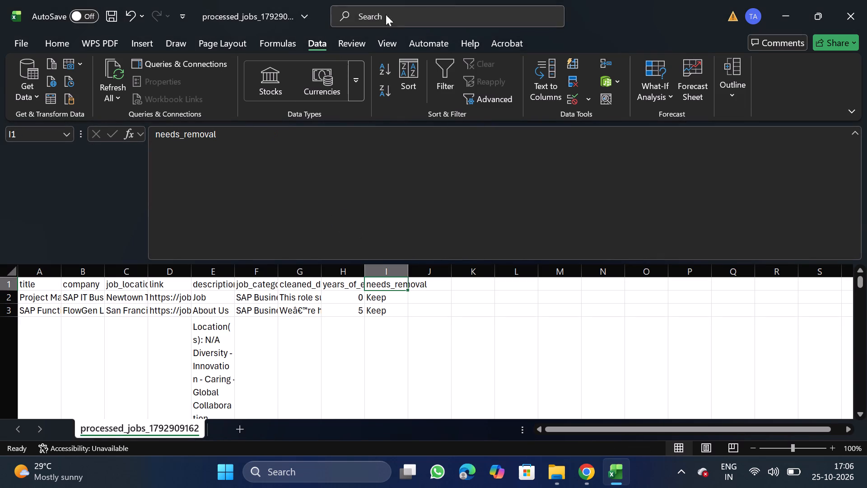
left_click(441, 77)
left_click(402, 287)
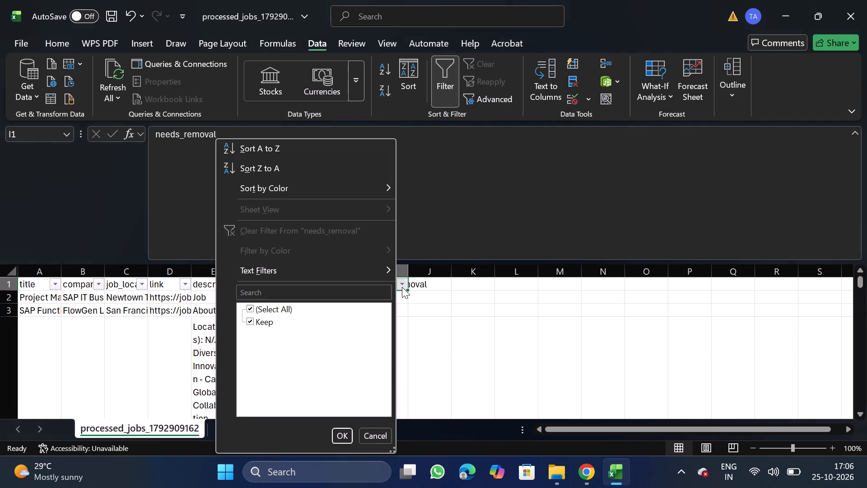
left_click_drag(462, 325, 362, 288)
Filter years_of_experience to 8, 10 and 13, delete the matching rows, and turn off the filter.
left_click(362, 288)
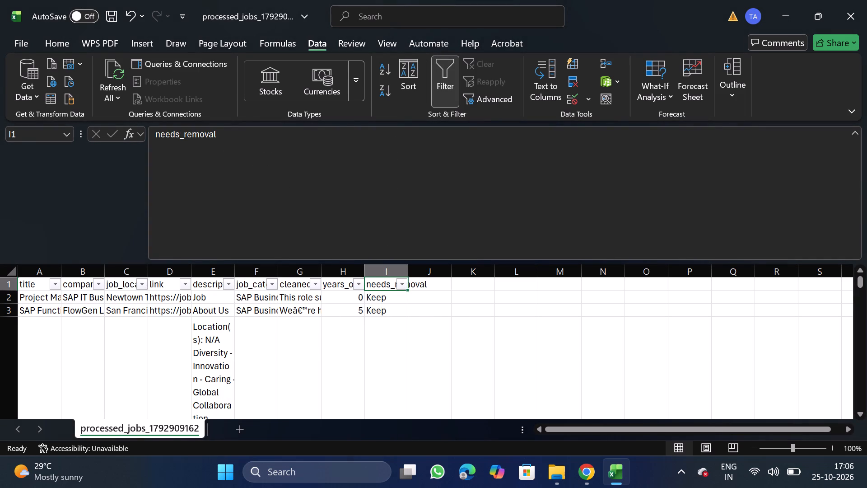
left_click(225, 310)
left_click(213, 344)
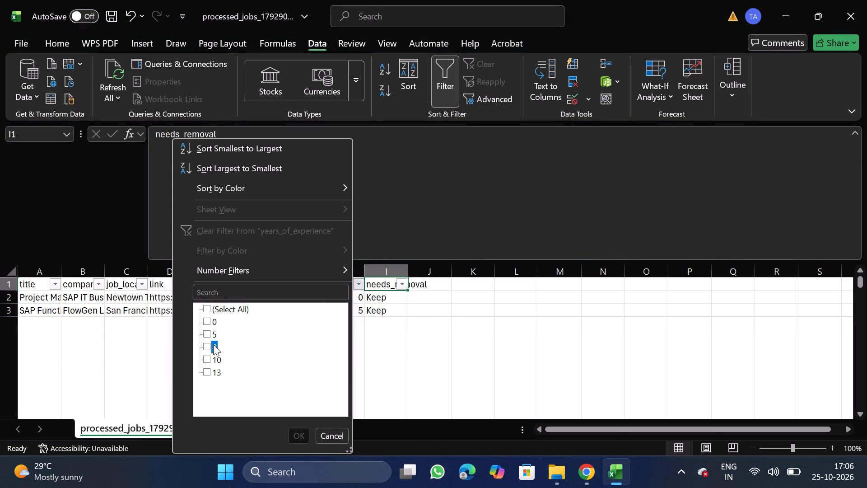
left_click(213, 358)
left_click(214, 370)
left_click(300, 432)
left_click(7, 314)
key("ctrl+shift+Down")
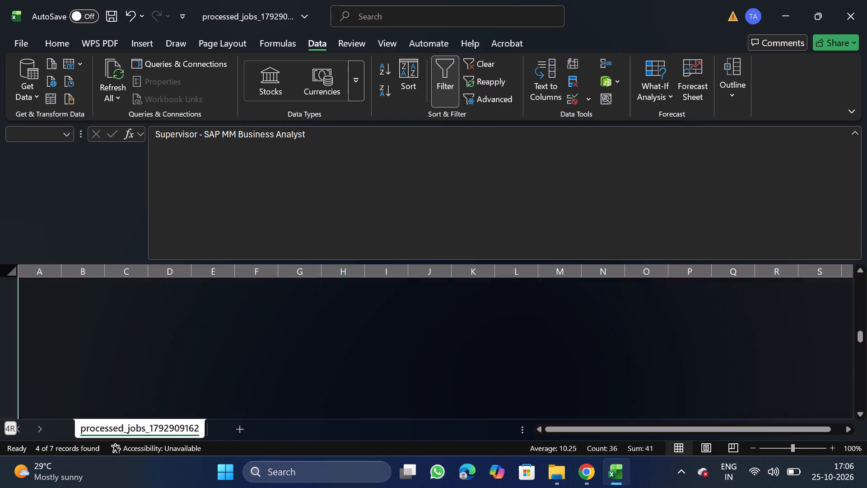
right_click(117, 363)
left_click(179, 251)
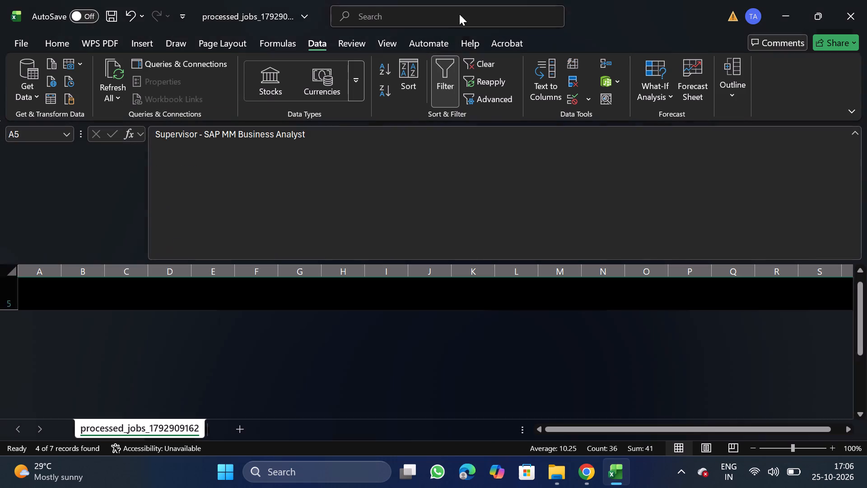
left_click(446, 73)
Delete the needs_removal column.
left_click_drag(863, 372, 858, 168)
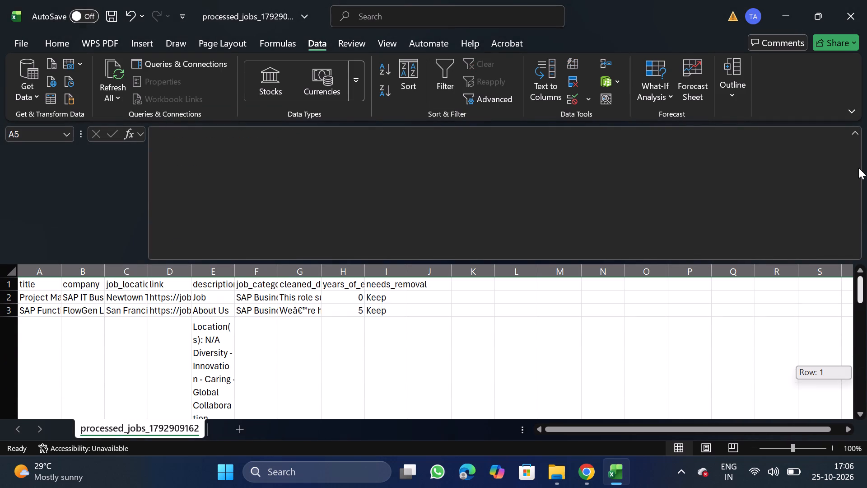
left_click_drag(858, 168, 858, 164)
left_click(383, 271)
right_click(391, 340)
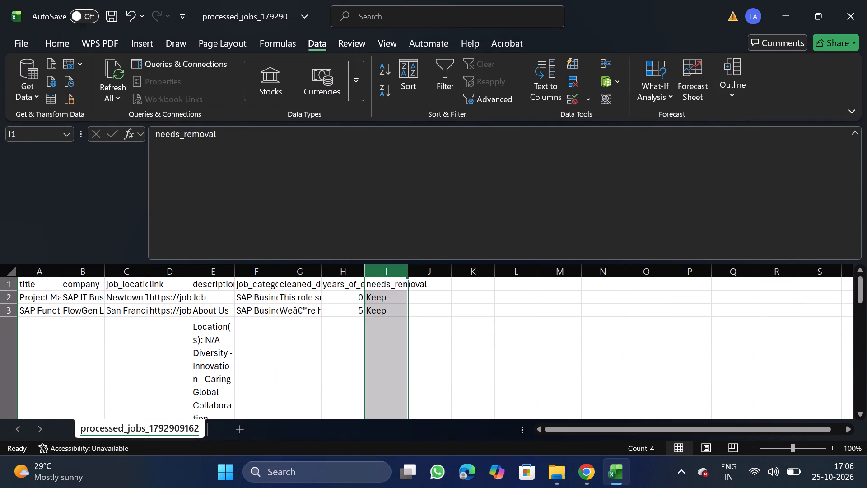
left_click(431, 230)
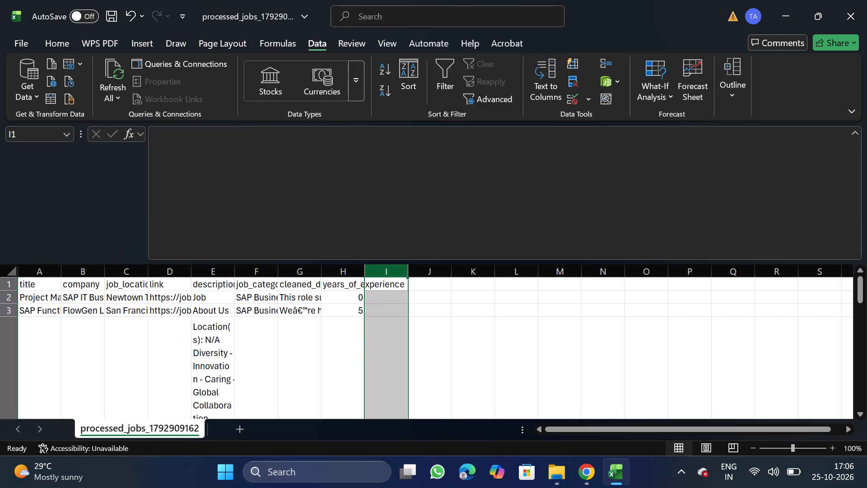
Move the job_category column to column A, ahead of title.
left_click(262, 270)
key("ctrl+x")
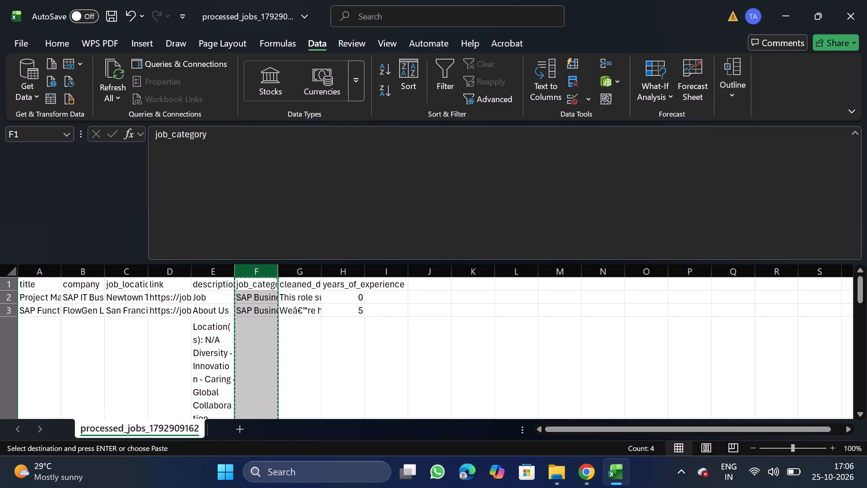
left_click(40, 269)
right_click(34, 313)
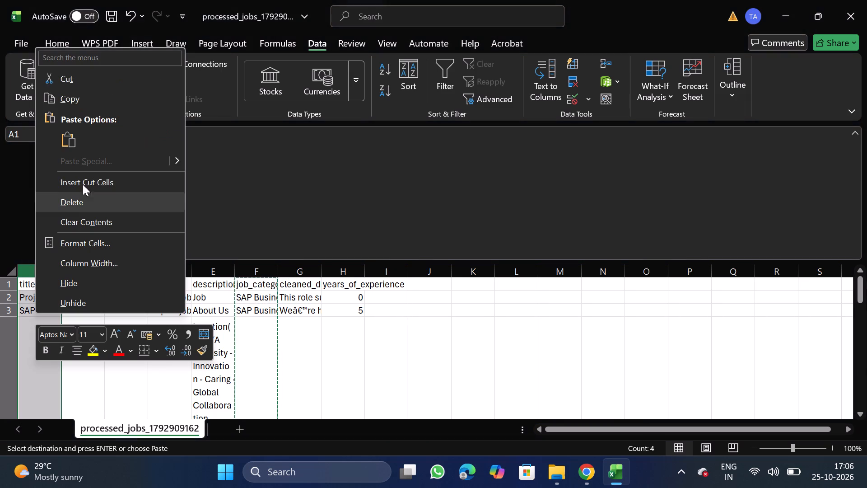
left_click(111, 180)
Turn off text wrapping for the description and cleaned description columns.
left_click(252, 270)
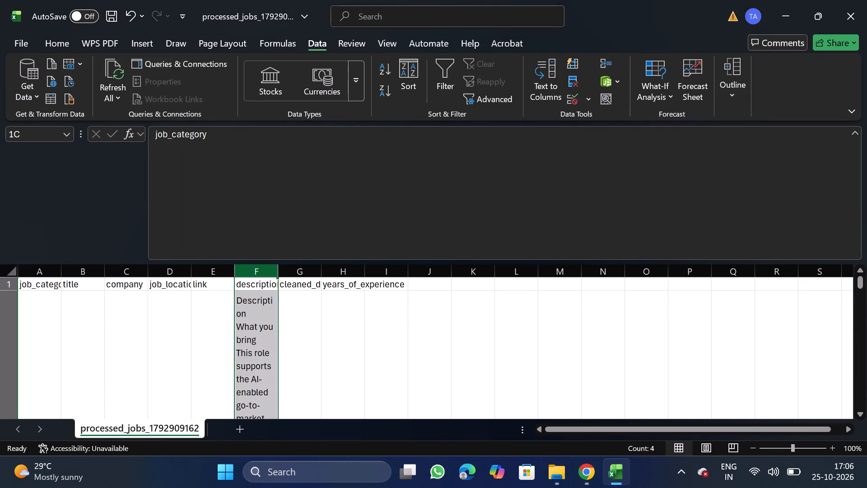
key("shift+Right")
left_click(57, 39)
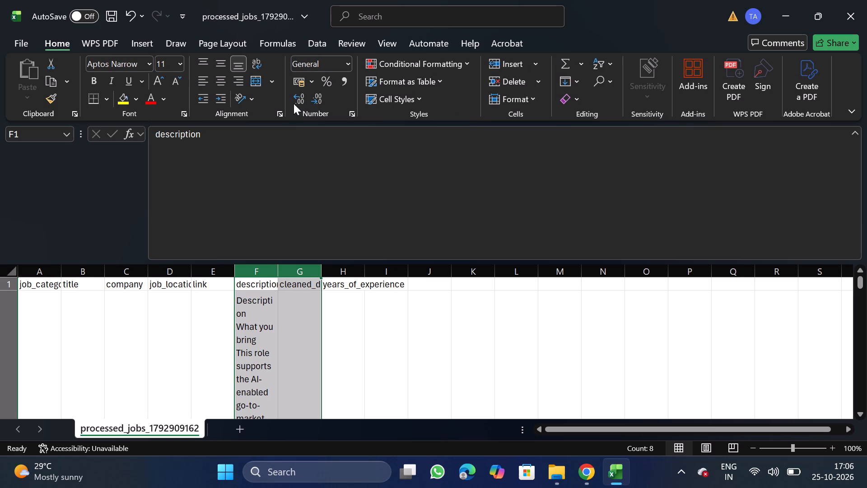
left_click(279, 113)
double_click(79, 221)
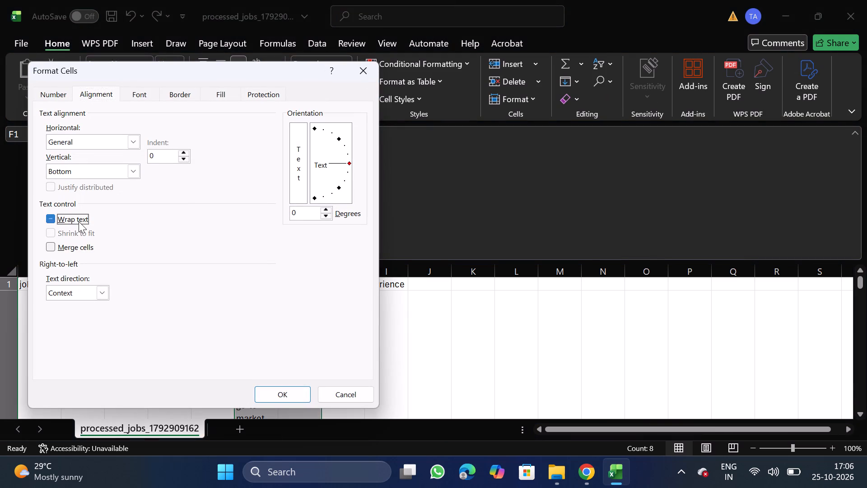
left_click(279, 393)
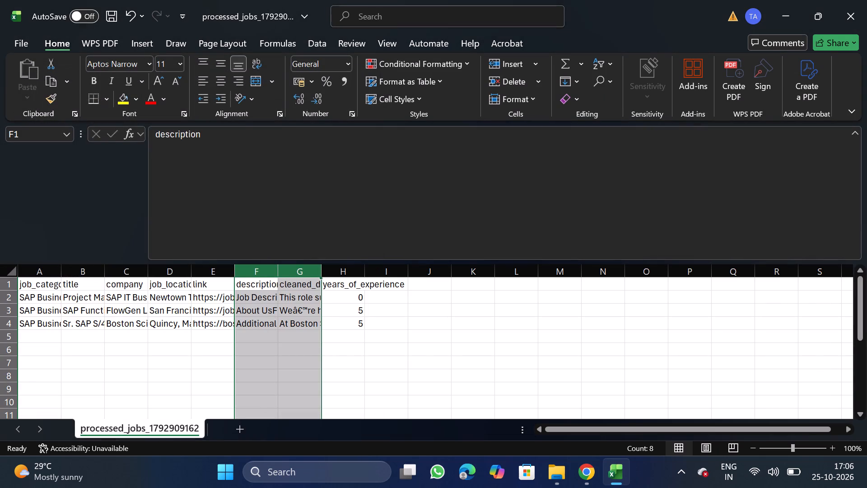
Move the link column to the end of the table, after years_of_experience.
left_click(209, 272)
key("ctrl+x")
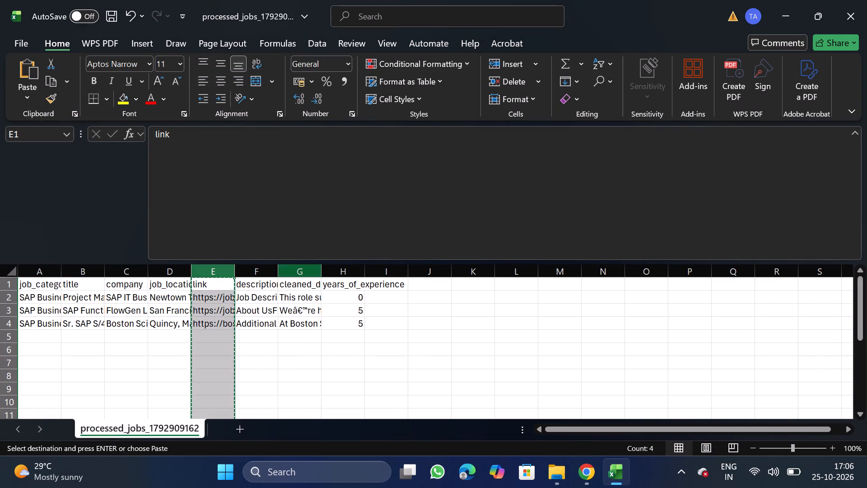
left_click_drag(387, 278, 394, 270)
left_click_drag(394, 270, 384, 328)
right_click(384, 328)
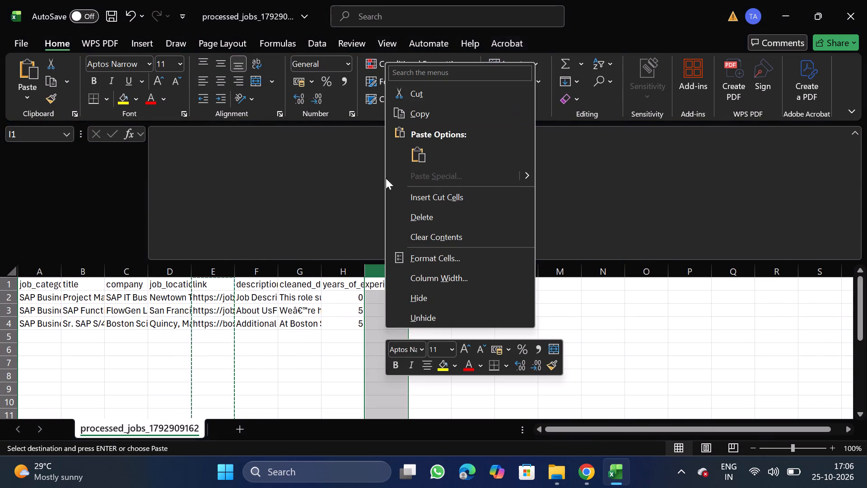
left_click(446, 197)
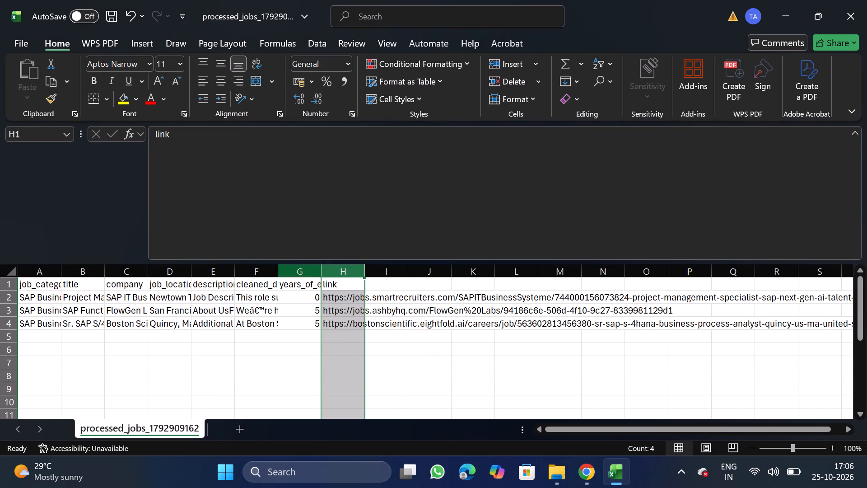
Move the years_of_experience column to column E, between job_location and description.
left_click(298, 267)
key("ctrl+x")
left_click(215, 276)
right_click(210, 336)
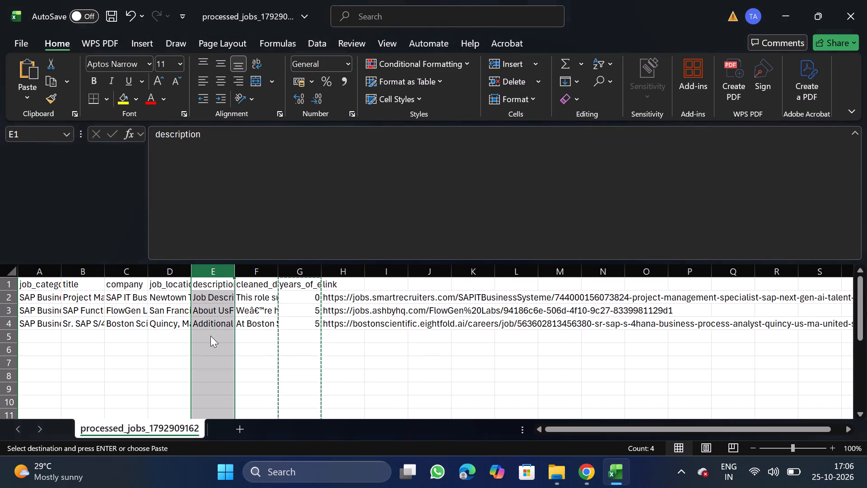
left_click(273, 202)
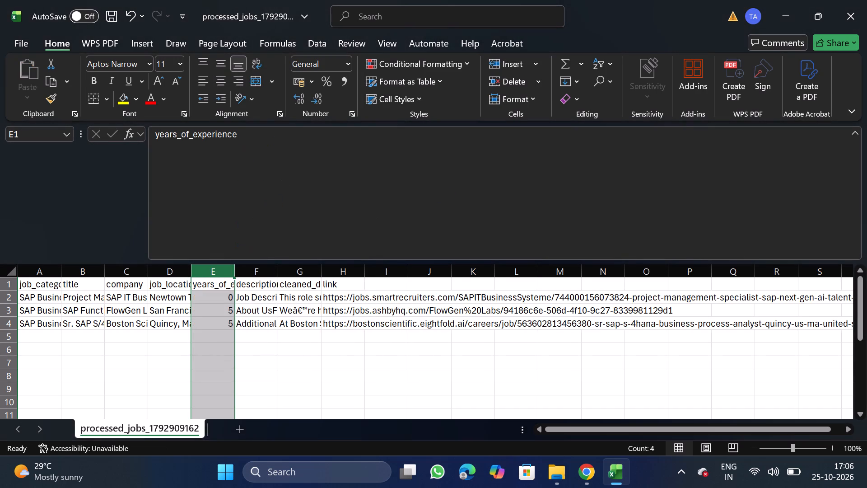
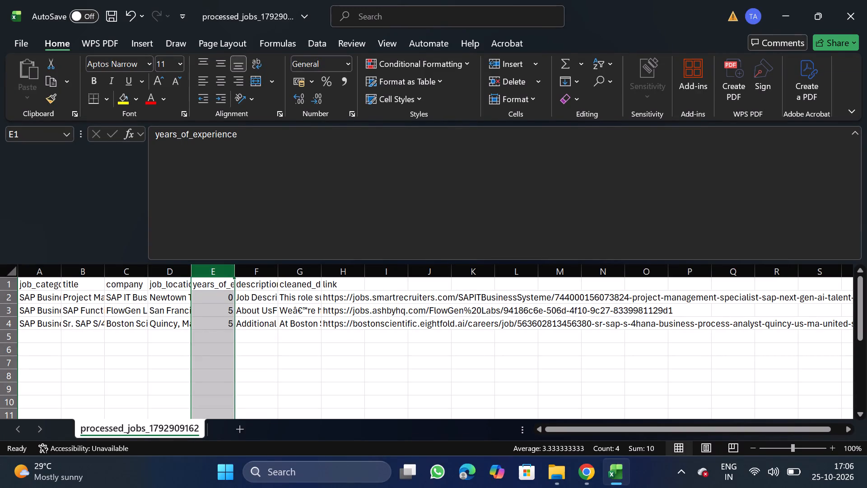
Check the full job titles of the three jobs in the title column.
left_click(78, 299)
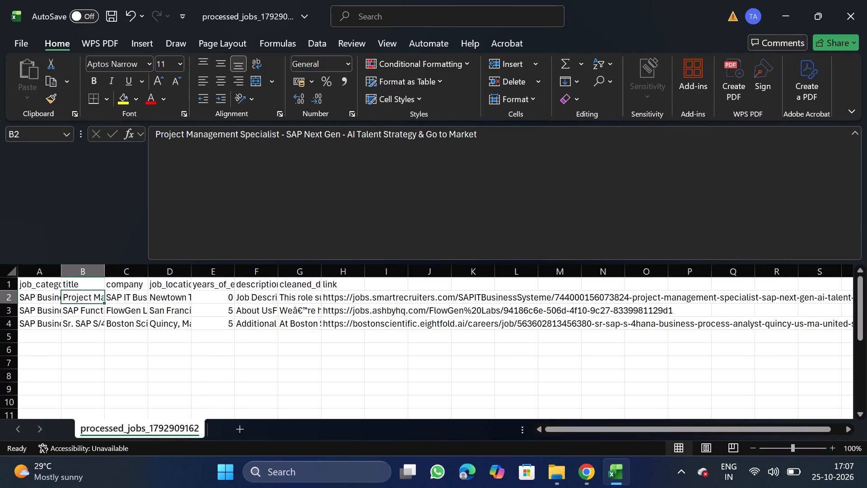
left_click(84, 315)
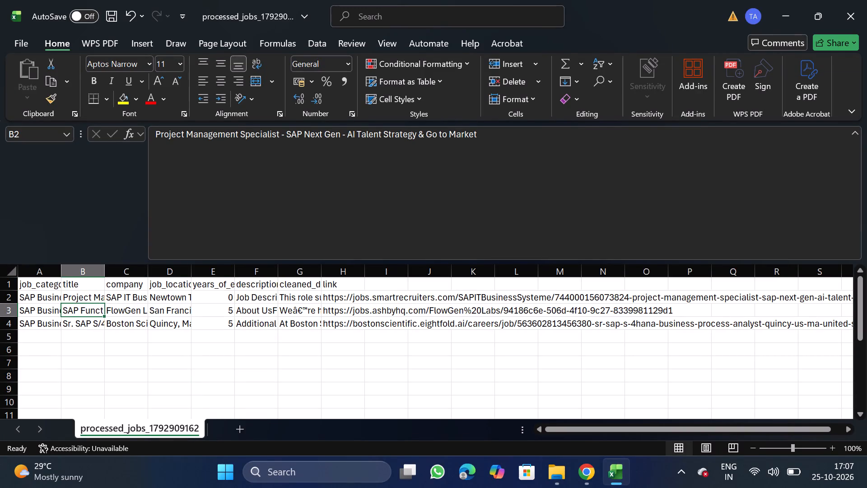
left_click(90, 324)
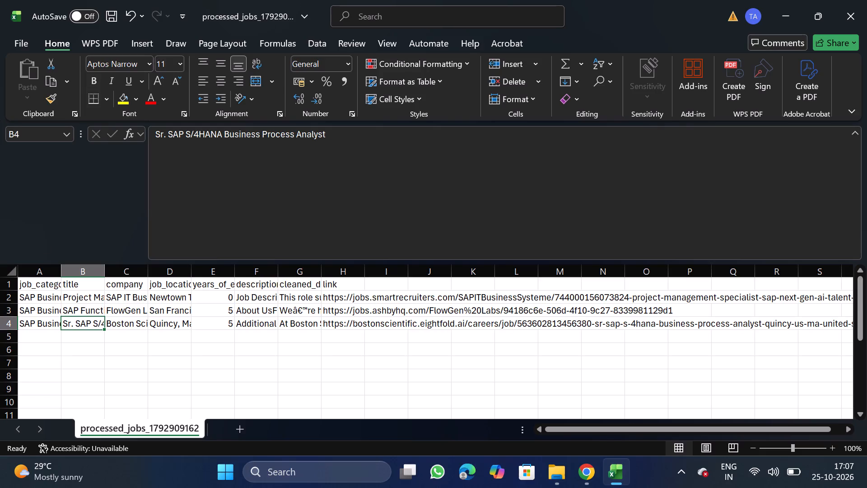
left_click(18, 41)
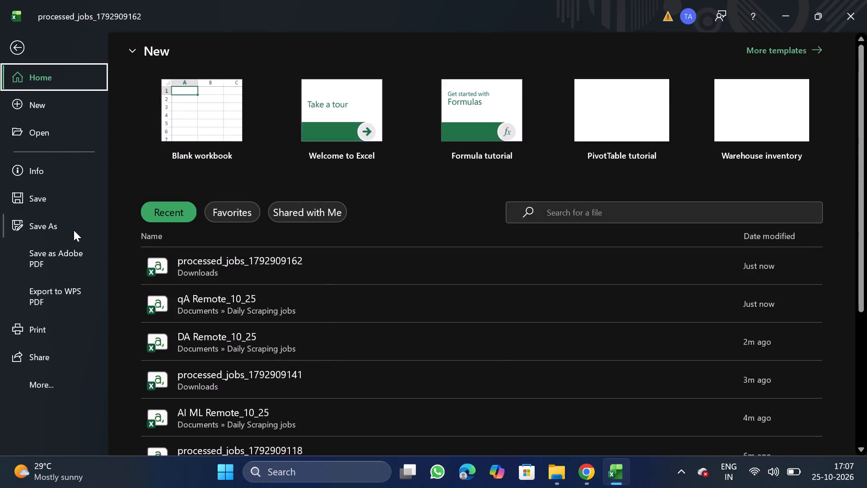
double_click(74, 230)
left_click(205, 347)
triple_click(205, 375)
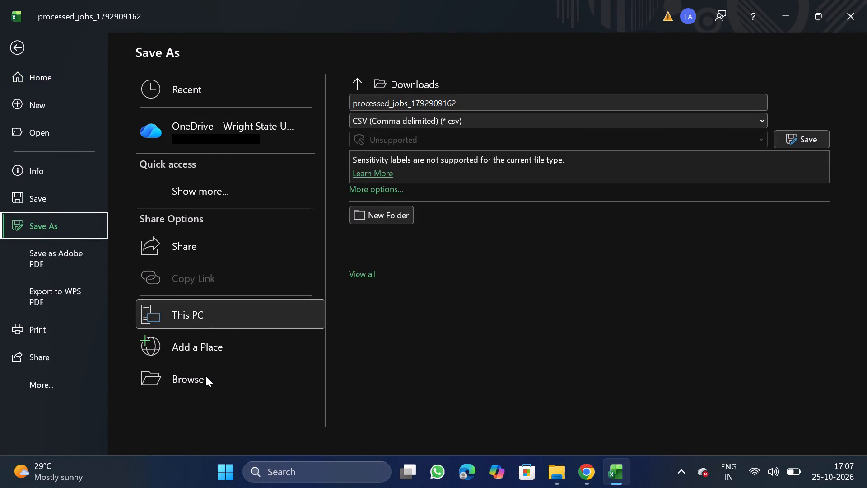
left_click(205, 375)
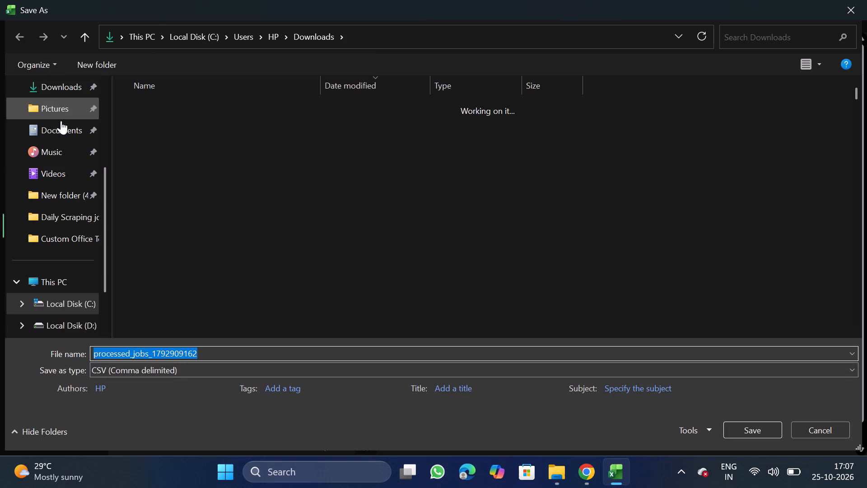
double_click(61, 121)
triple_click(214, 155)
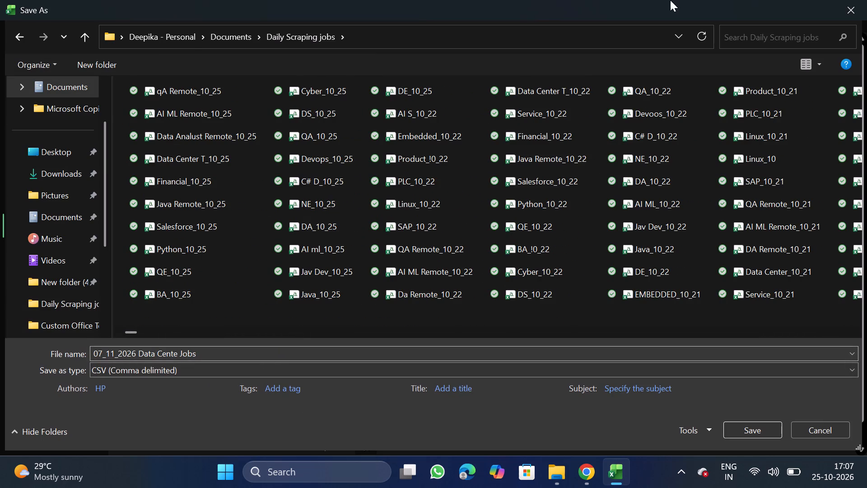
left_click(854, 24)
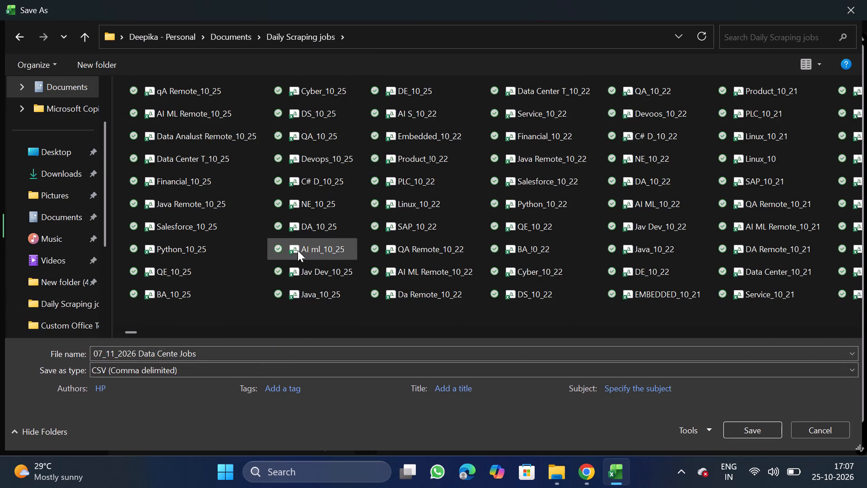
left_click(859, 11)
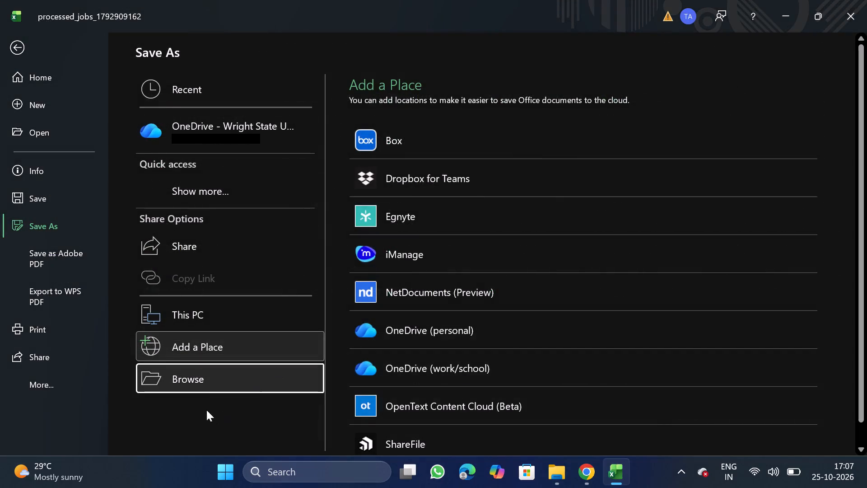
Save the workbook as a CSV named SAP_10_25 in the Daily Scraping jobs folder under Documents.
triple_click(217, 387)
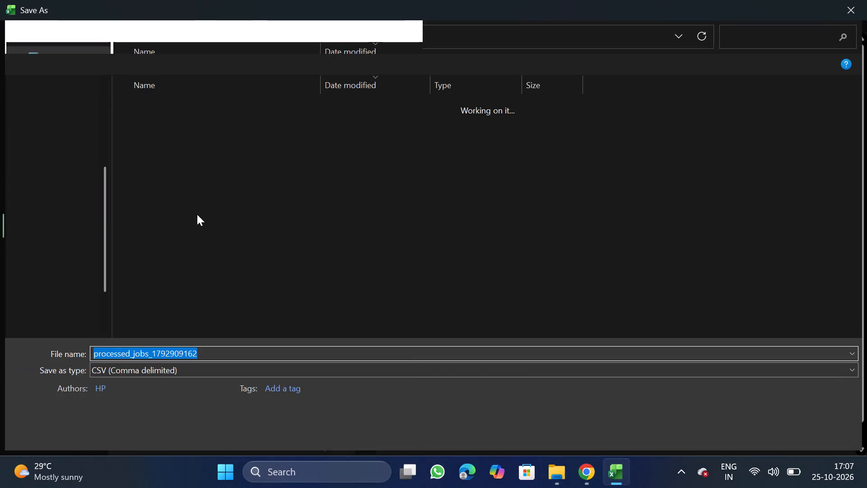
double_click(83, 137)
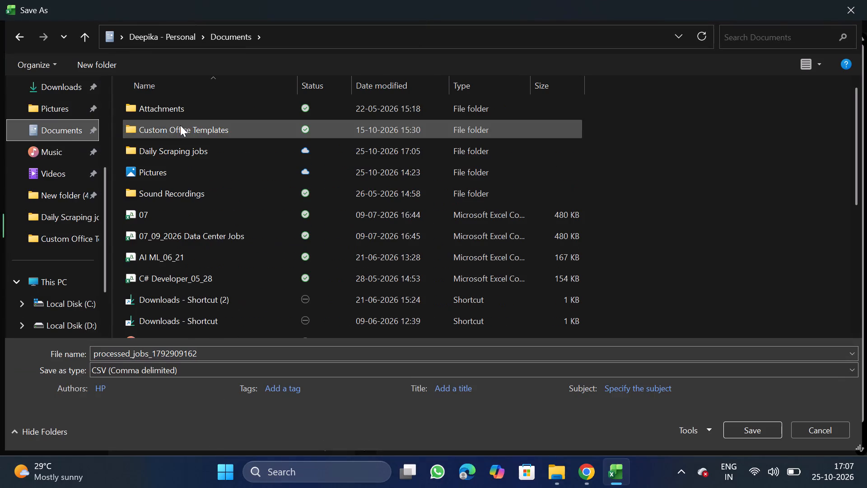
double_click(214, 154)
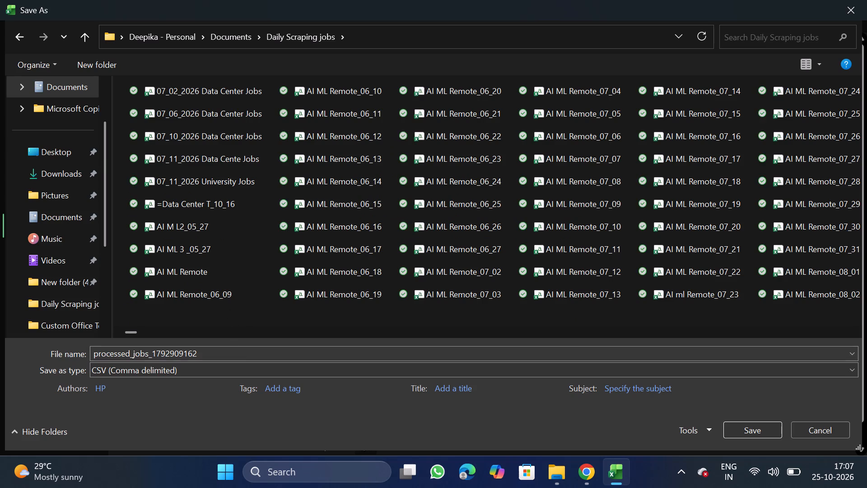
left_click(239, 349)
key("BackSpace")
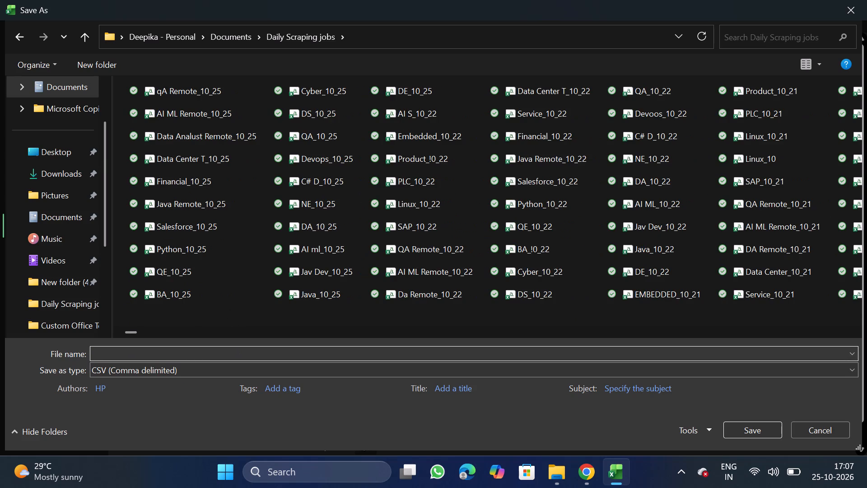
type("SAP")
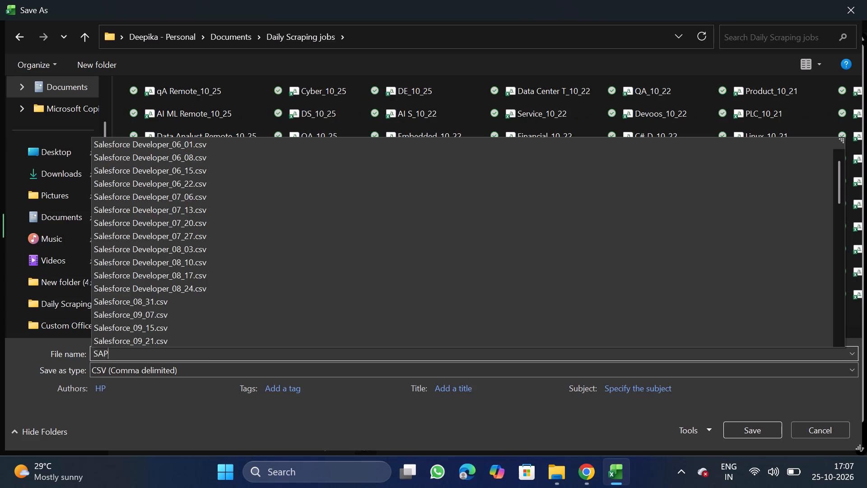
type("_10_25")
left_click(770, 433)
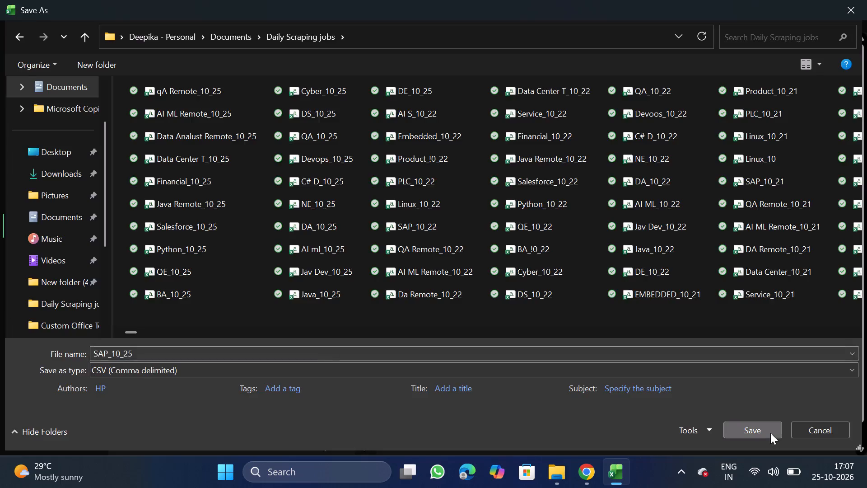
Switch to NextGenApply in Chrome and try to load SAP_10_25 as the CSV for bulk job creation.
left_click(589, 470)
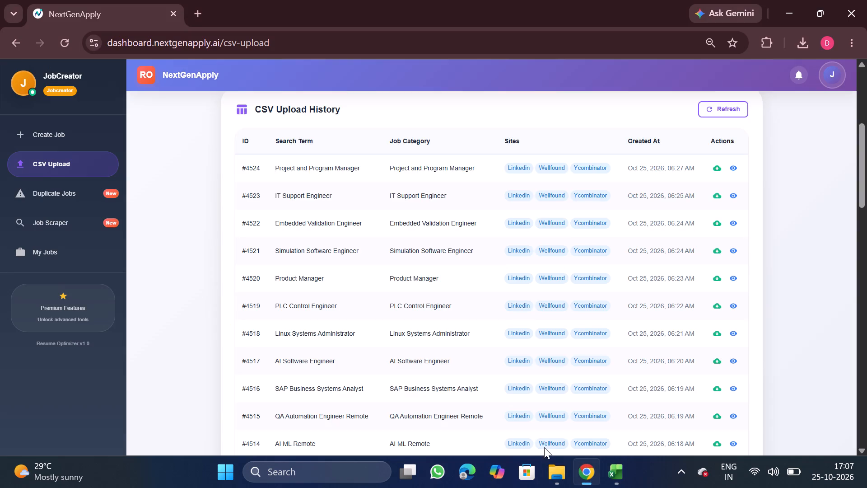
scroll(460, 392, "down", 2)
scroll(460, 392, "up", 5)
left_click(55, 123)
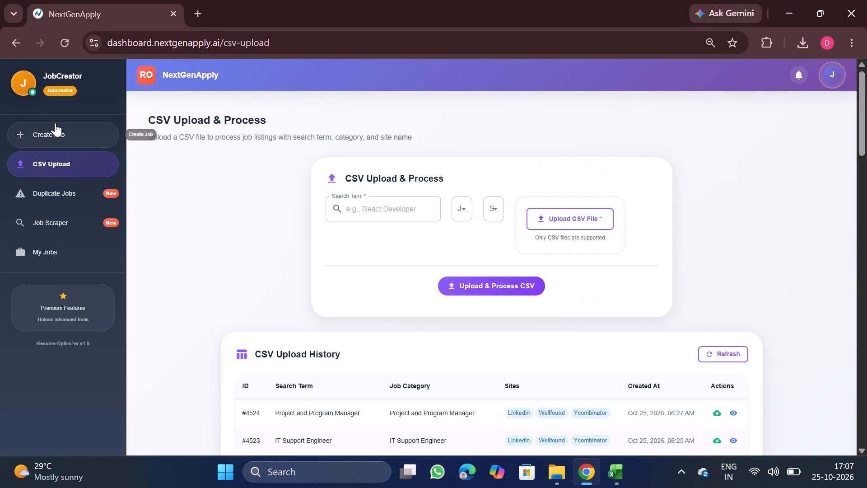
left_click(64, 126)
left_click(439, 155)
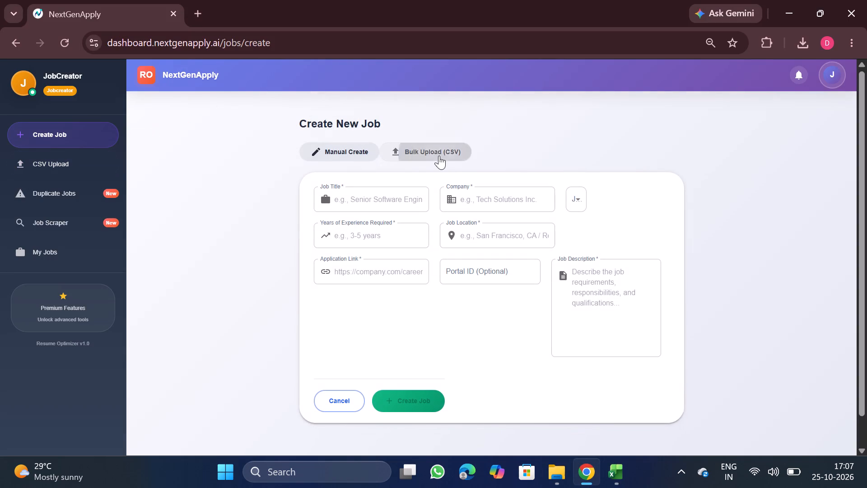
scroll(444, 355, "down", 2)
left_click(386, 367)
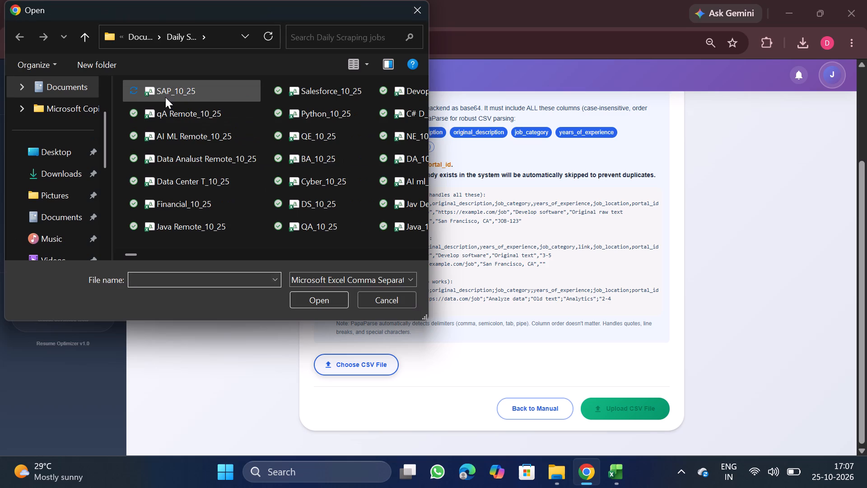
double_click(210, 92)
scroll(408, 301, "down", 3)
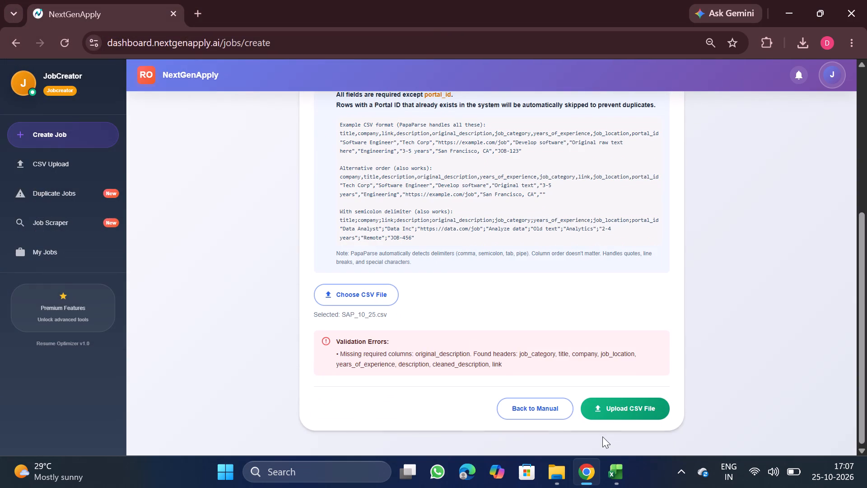
Switch to Excel and rename the cleaned_description header in G1 to description, reusing the text of F1.
left_click(618, 478)
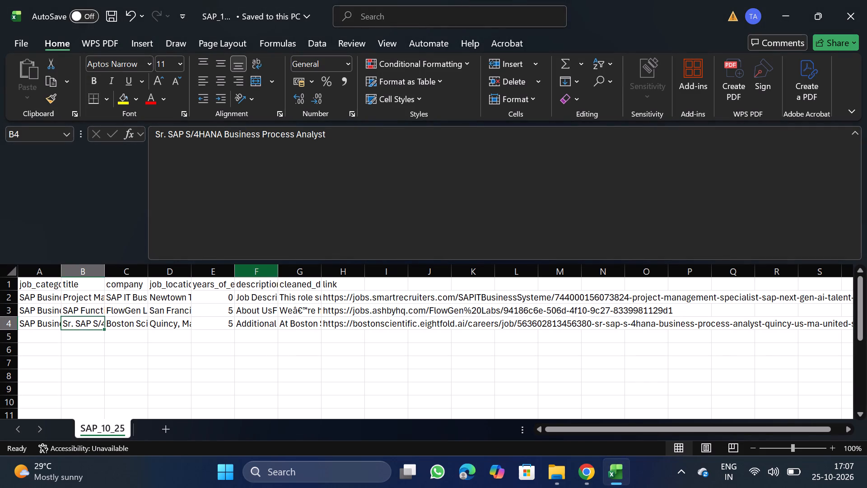
left_click(256, 276)
left_click_drag(154, 133, 226, 136)
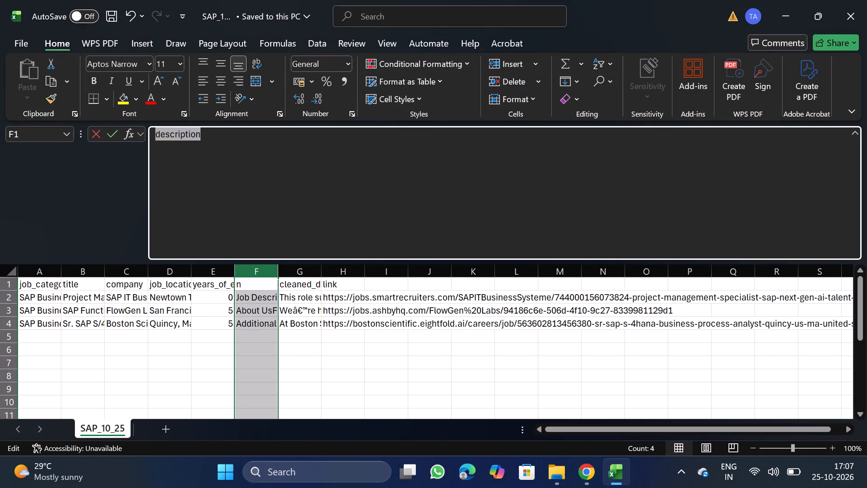
key("ctrl+c")
left_click_drag(313, 284, 408, 210)
left_click(408, 210)
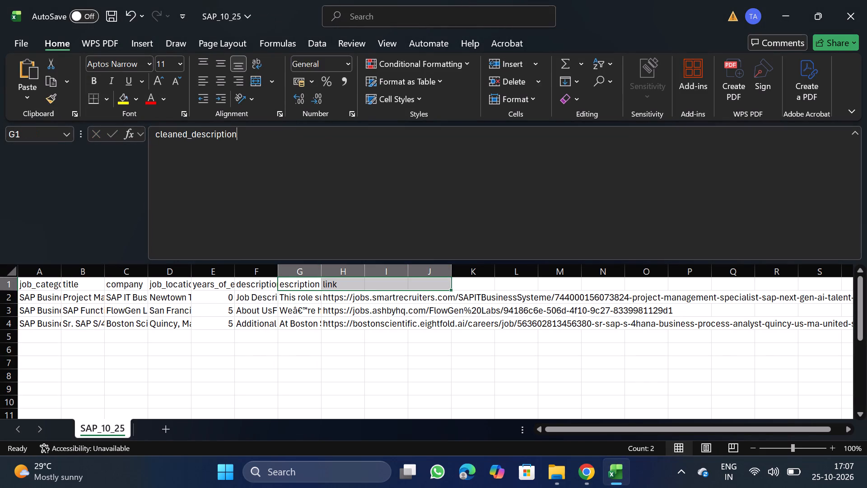
key("BackSpace")
key("BackSpace")
key("BackSpace")
key("BackSpace")
key("BackSpace")
key("BackSpace")
key("BackSpace")
key("BackSpace")
key("BackSpace")
key("BackSpace")
key("BackSpace")
key("BackSpace")
key("BackSpace")
key("BackSpace")
key("BackSpace")
key("BackSpace")
key("BackSpace")
key("BackSpace")
key("BackSpace")
key("BackSpace")
key("ctrl+v")
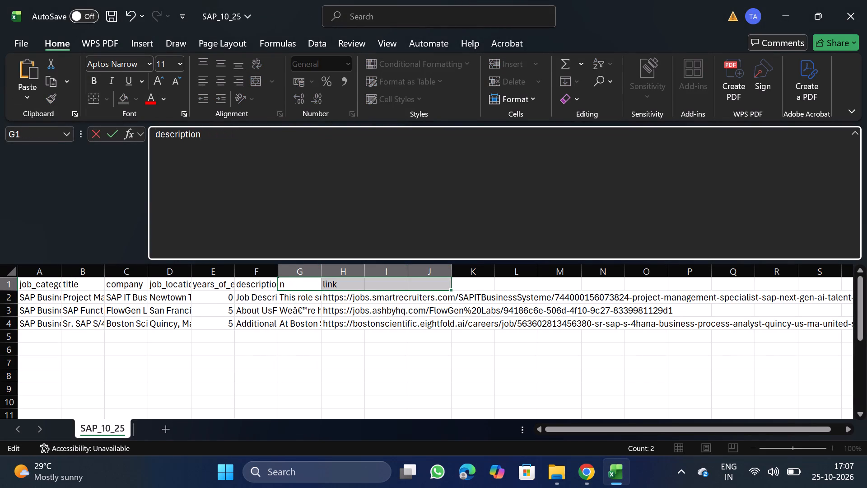
Rename the header in F1 to original_description, copied from NextGenApply's CSV format requirements, and save the SAP_10_25 file.
left_click(258, 280)
left_click(365, 207)
key("BackSpace")
key("BackSpace")
key("BackSpace")
key("BackSpace")
key("BackSpace")
key("BackSpace")
key("BackSpace")
key("BackSpace")
key("BackSpace")
key("BackSpace")
key("BackSpace")
key("BackSpace")
key("BackSpace")
key("BackSpace")
key("BackSpace")
key("BackSpace")
key("BackSpace")
key("BackSpace")
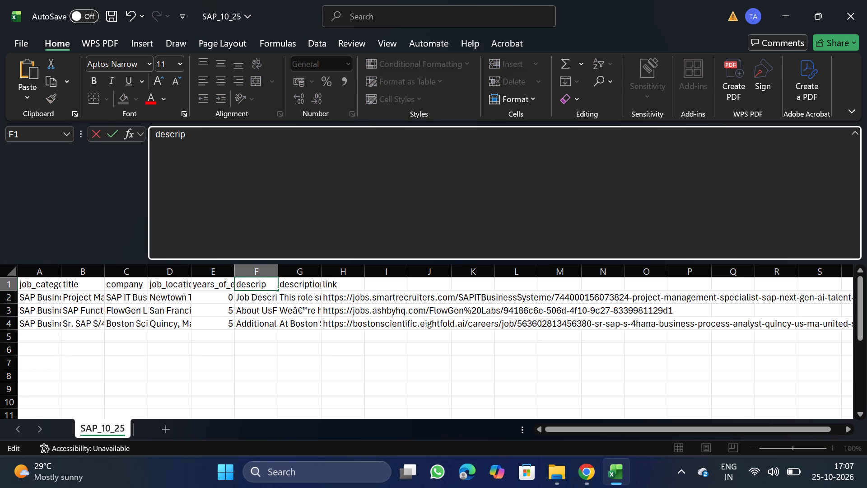
left_click(581, 479)
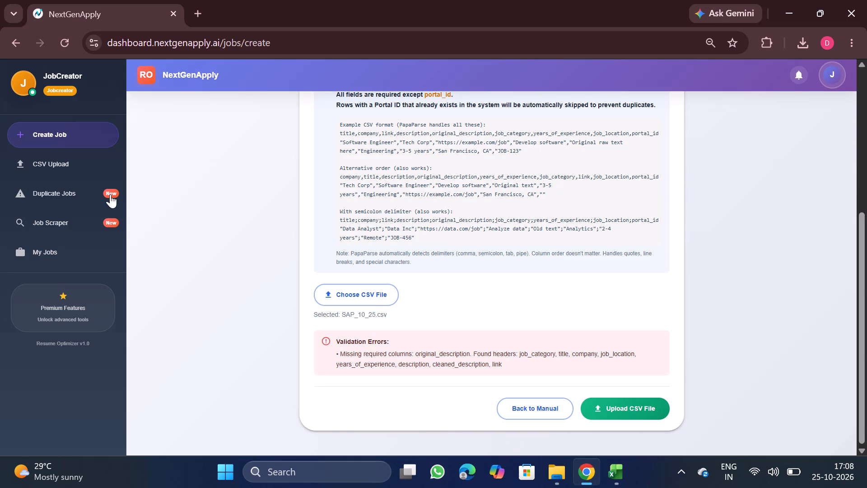
scroll(350, 182, "up", 4)
double_click(476, 305)
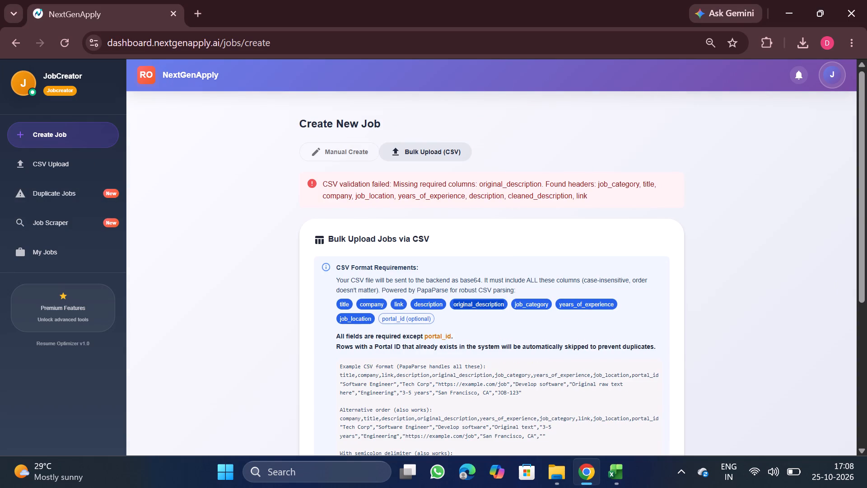
key("ctrl+c")
left_click(614, 481)
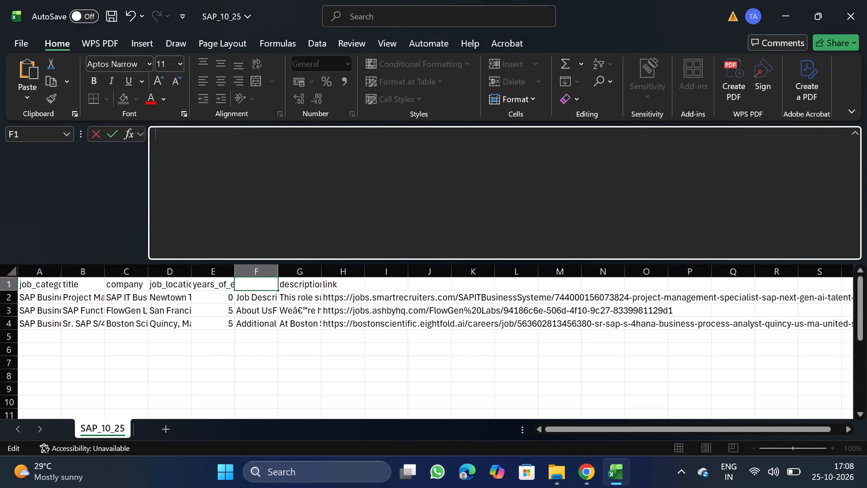
key("ctrl+v")
left_click(115, 14)
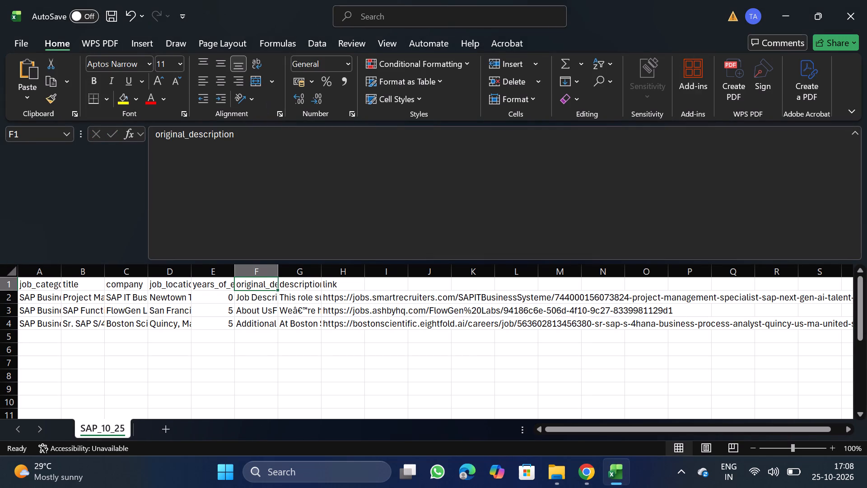
Switch to Chrome, reload the Create Job page and bulk upload the SAP_10_25 CSV file.
left_click(588, 485)
left_click(65, 35)
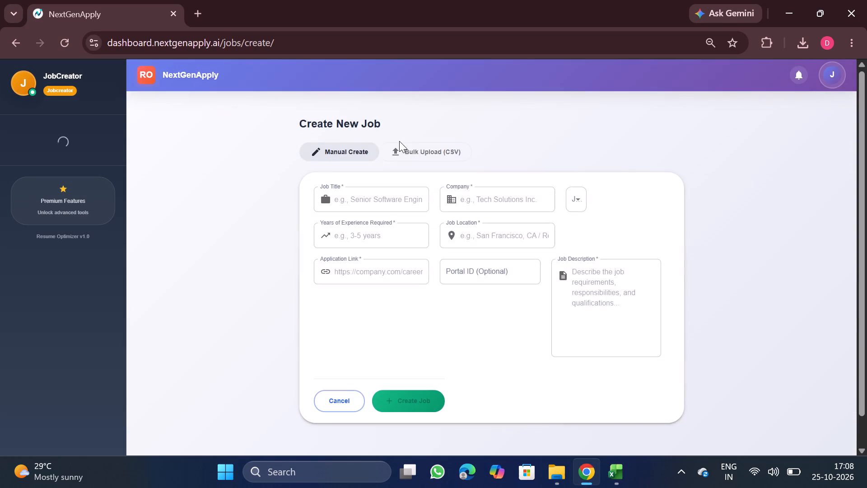
left_click(418, 146)
scroll(427, 321, "down", 3)
left_click(374, 360)
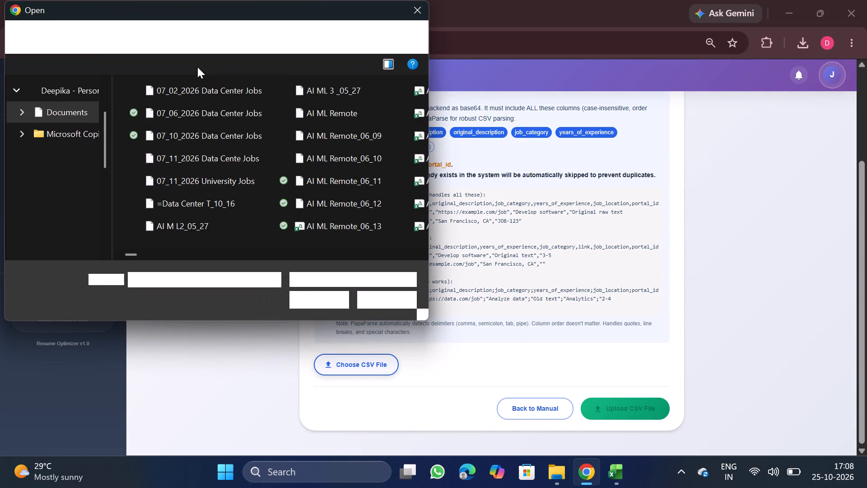
double_click(205, 90)
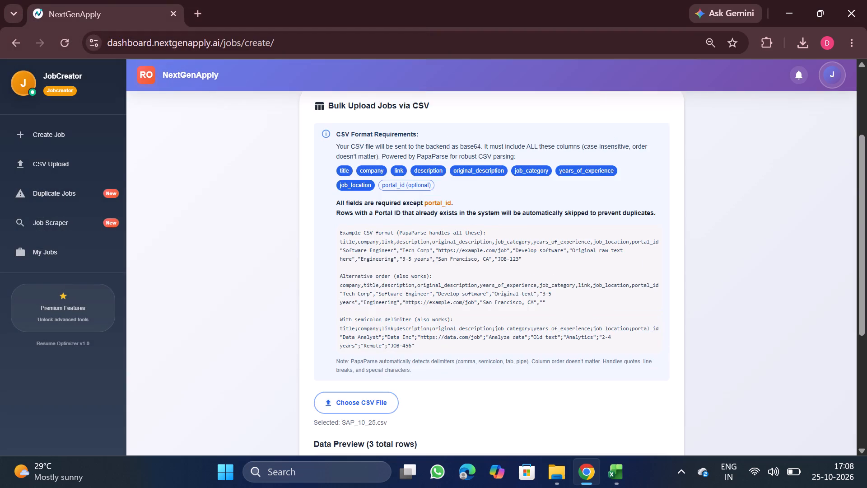
scroll(490, 256, "down", 2)
scroll(592, 314, "down", 2)
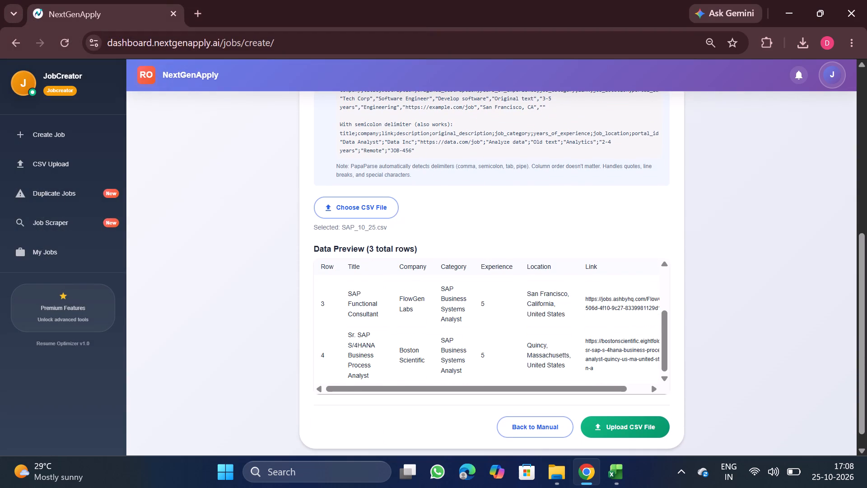
scroll(592, 314, "down", 2)
left_click(614, 413)
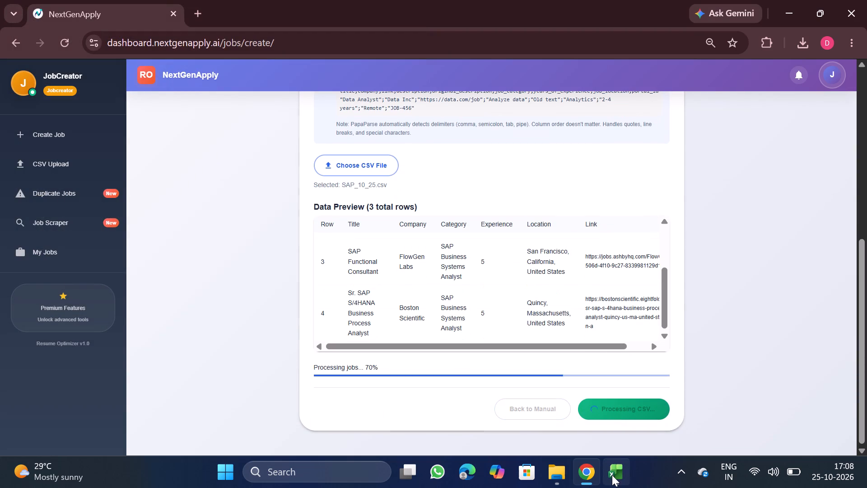
Close the SAP_10_25 workbook in Excel.
left_click(676, 364)
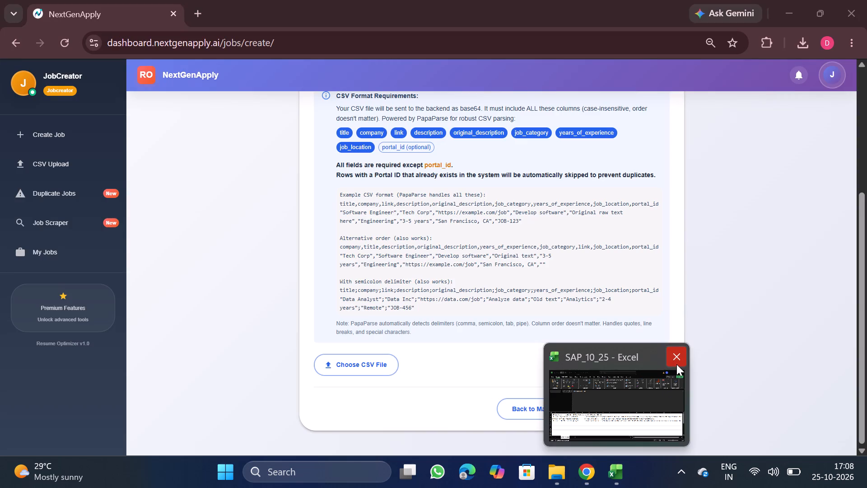
Download the processed CSV of the AI Software Engineer entry #4517 from the CSV Upload history and open it in Excel.
scroll(481, 284, "up", 5)
left_click(75, 170)
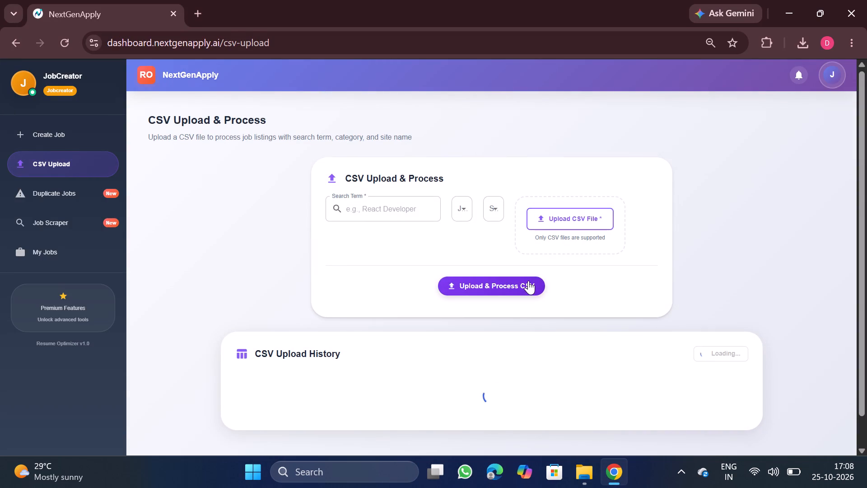
scroll(528, 281, "down", 2)
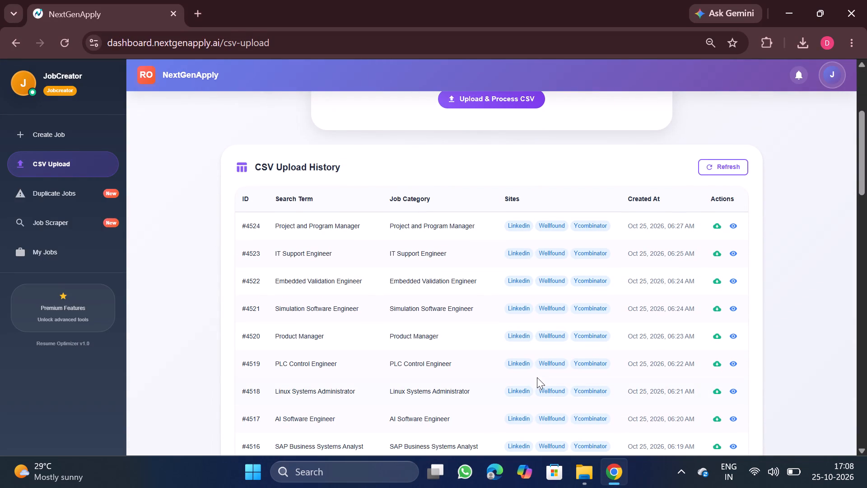
left_click(715, 424)
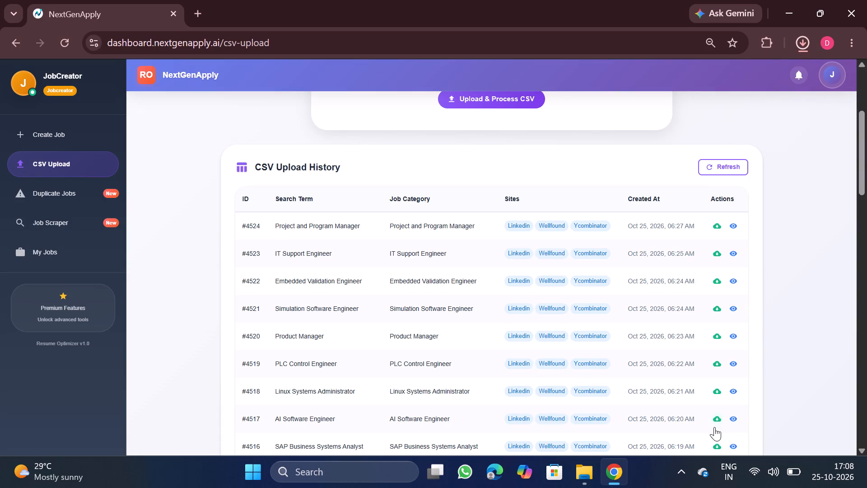
left_click(710, 70)
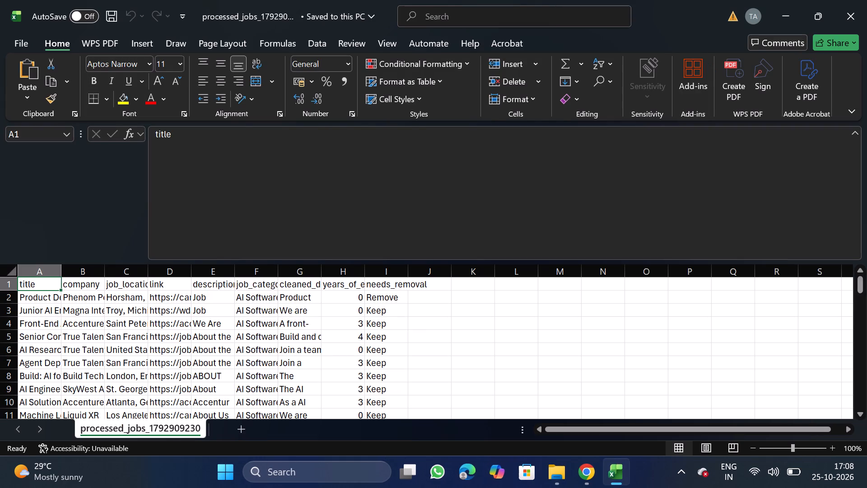
Remove duplicate rows from the whole data range, comparing only the company column.
left_click(177, 347)
key("ctrl+a")
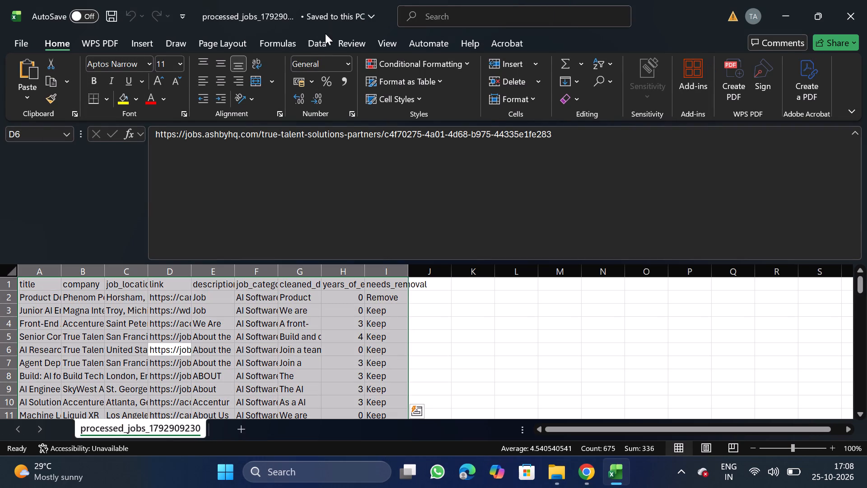
left_click(323, 49)
left_click(578, 77)
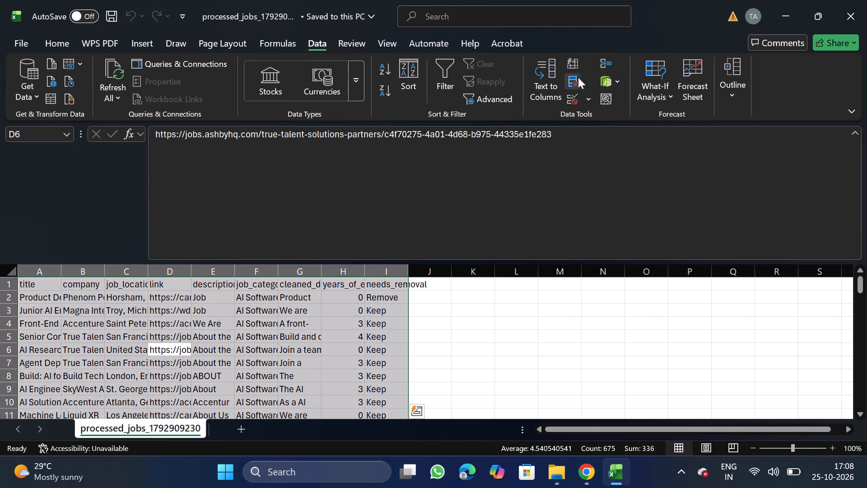
left_click(186, 201)
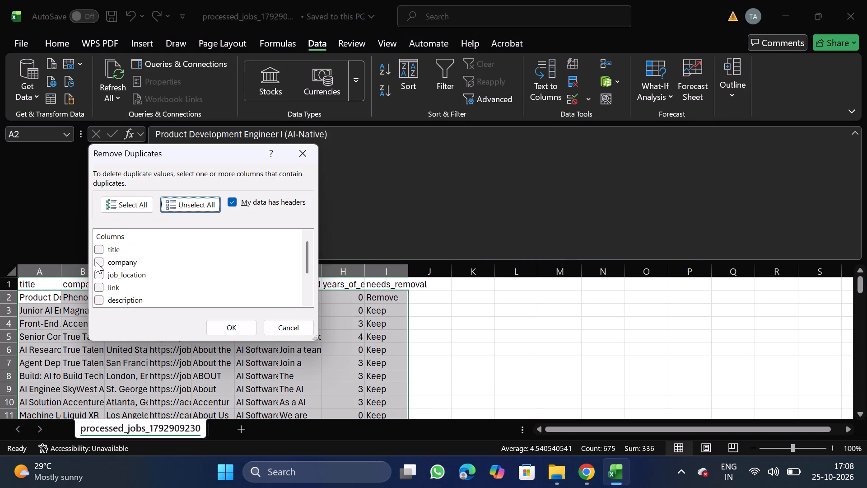
left_click(96, 262)
left_click(228, 327)
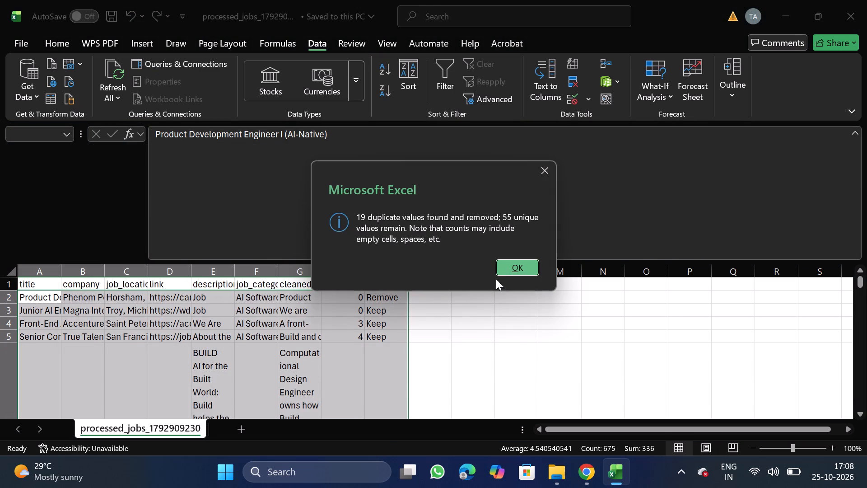
left_click(510, 276)
left_click(517, 271)
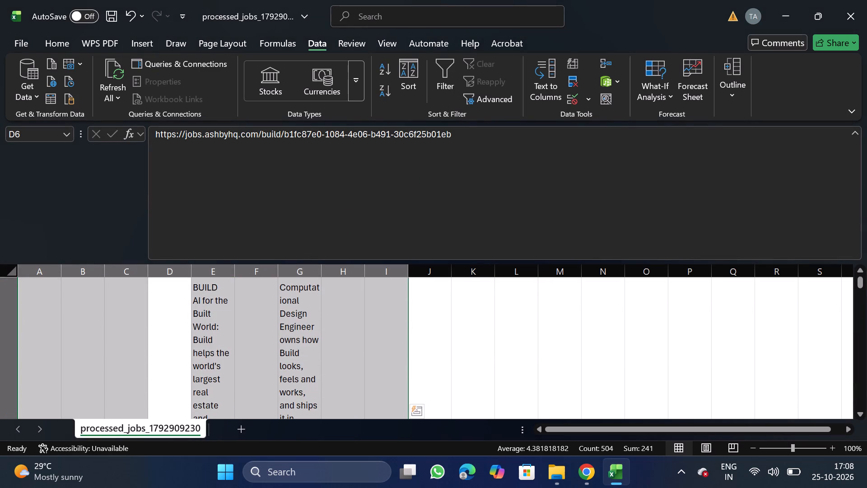
Filter the needs_removal column to Remove, delete all the filtered rows and turn the filter off.
left_click_drag(860, 282, 849, 205)
left_click(383, 282)
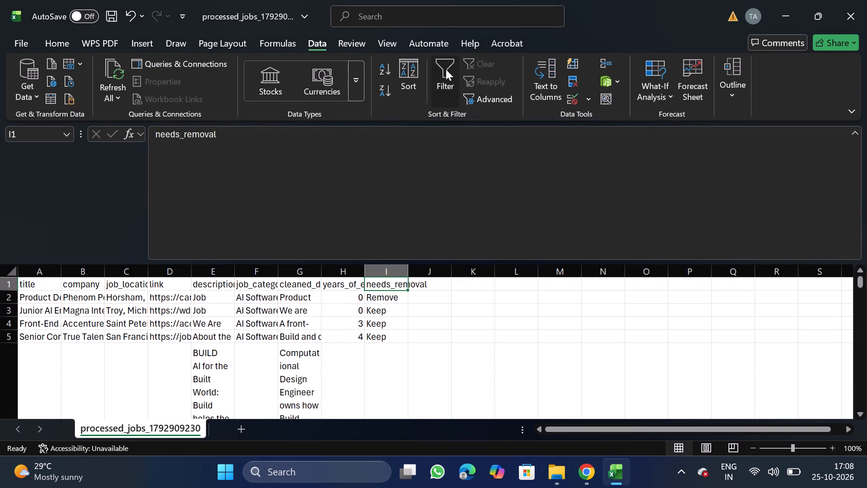
left_click(446, 69)
left_click(400, 279)
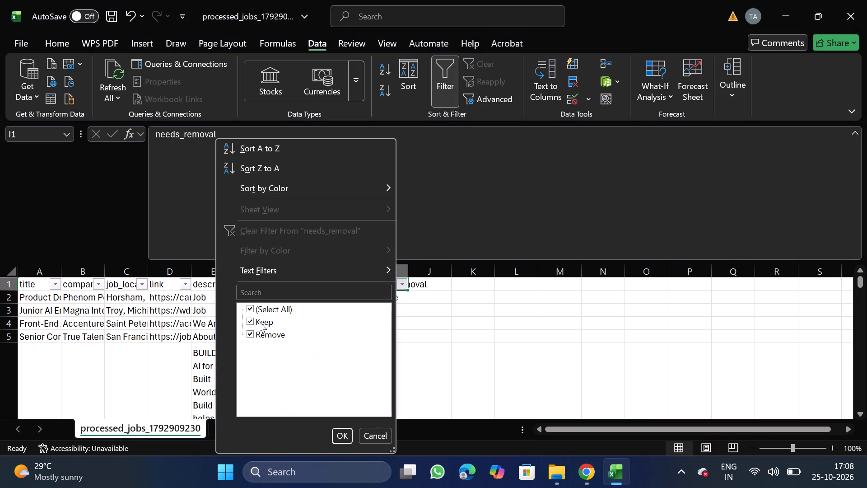
left_click(259, 321)
left_click(340, 441)
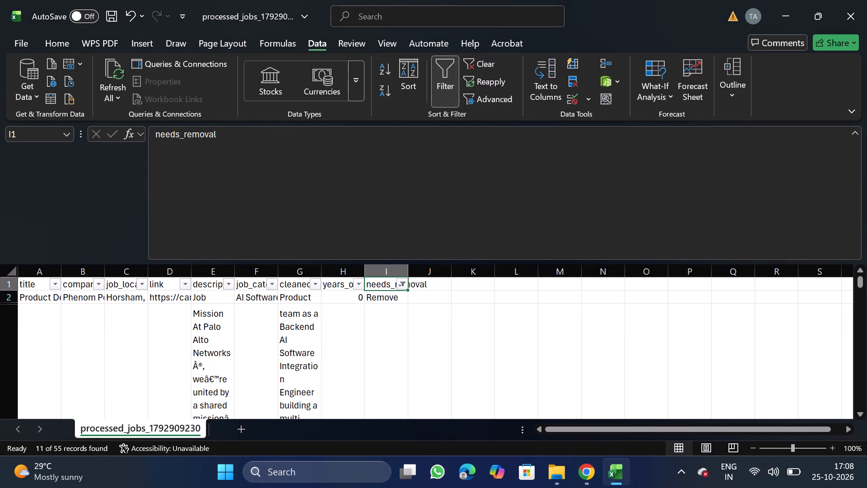
left_click(0, 296)
key("ctrl+shift+Down")
right_click(143, 349)
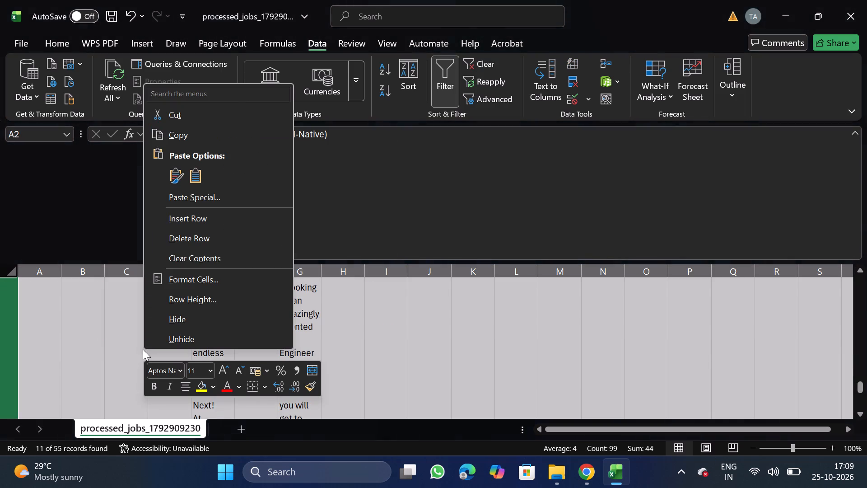
left_click(203, 239)
left_click(442, 77)
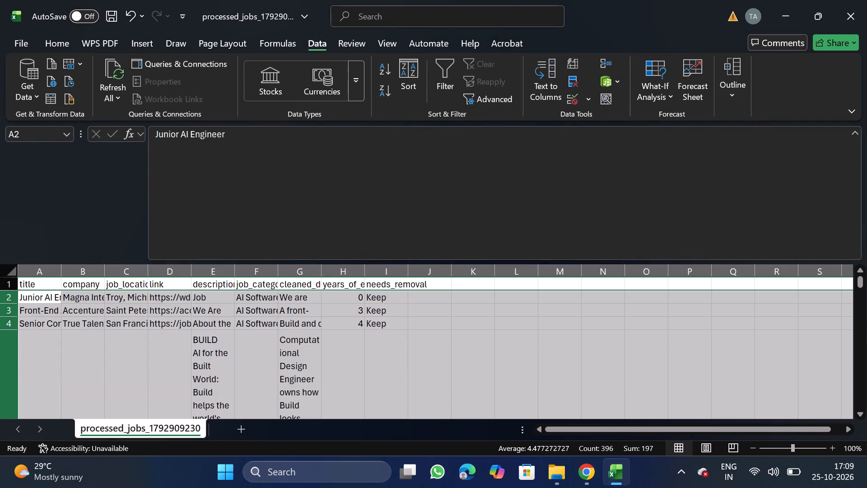
Filter years_of_experience to 8, 12, 15 and blanks, delete all the filtered rows and turn the filter off.
left_click(351, 277)
left_click(445, 83)
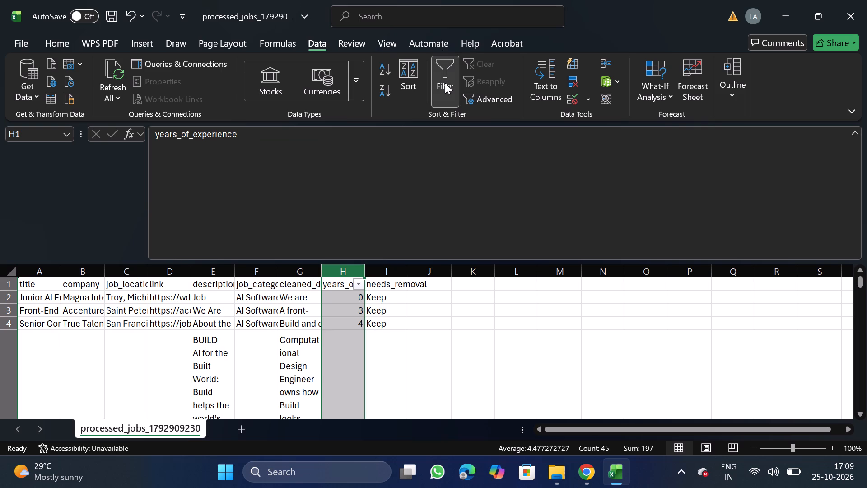
left_click(359, 291)
left_click(361, 284)
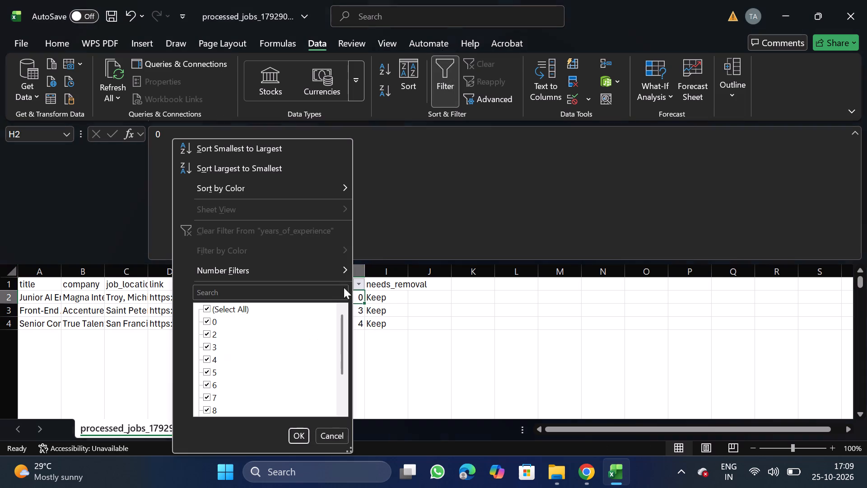
left_click(236, 311)
left_click(212, 408)
scroll(212, 408, "down", 1)
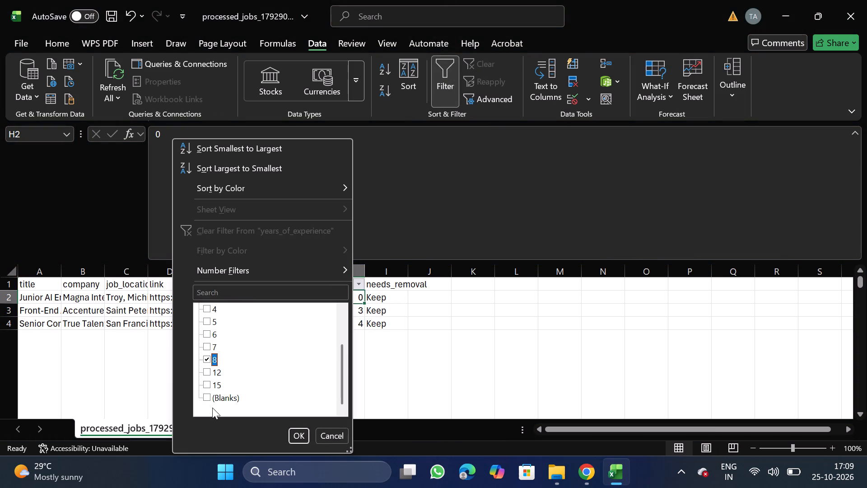
left_click(209, 372)
left_click(208, 384)
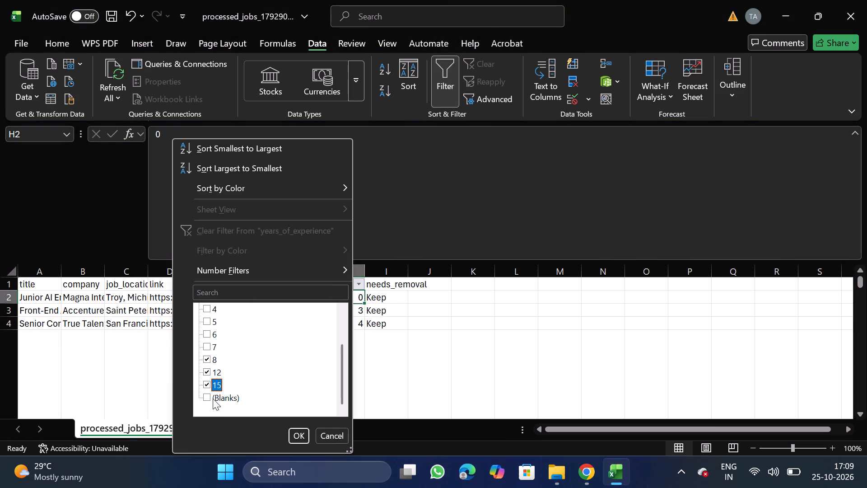
left_click(213, 399)
left_click(305, 436)
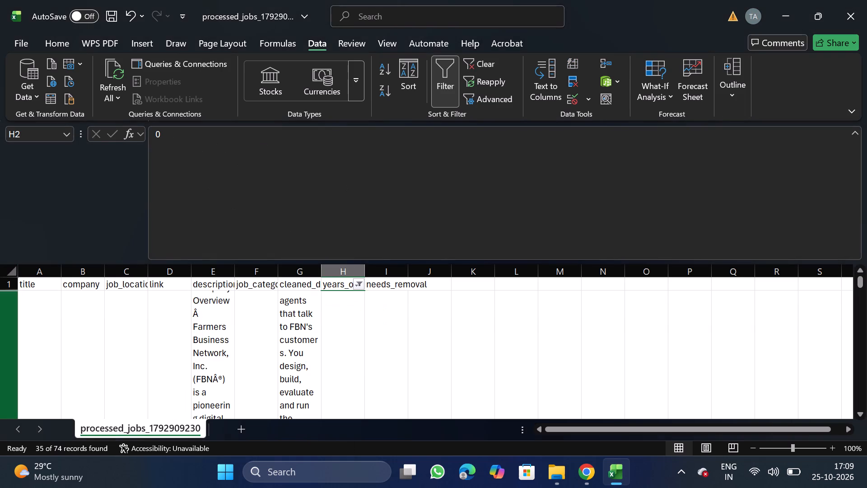
left_click(2, 305)
key("ctrl+shift+Down")
right_click(102, 357)
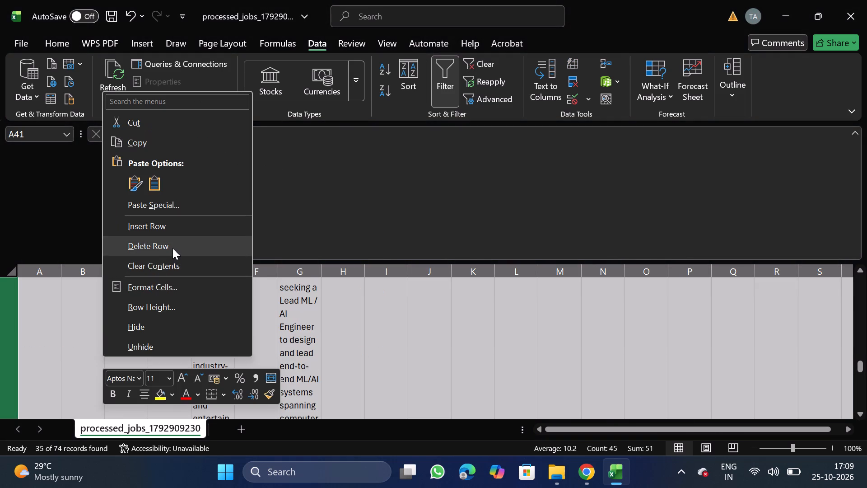
left_click(172, 248)
left_click(441, 86)
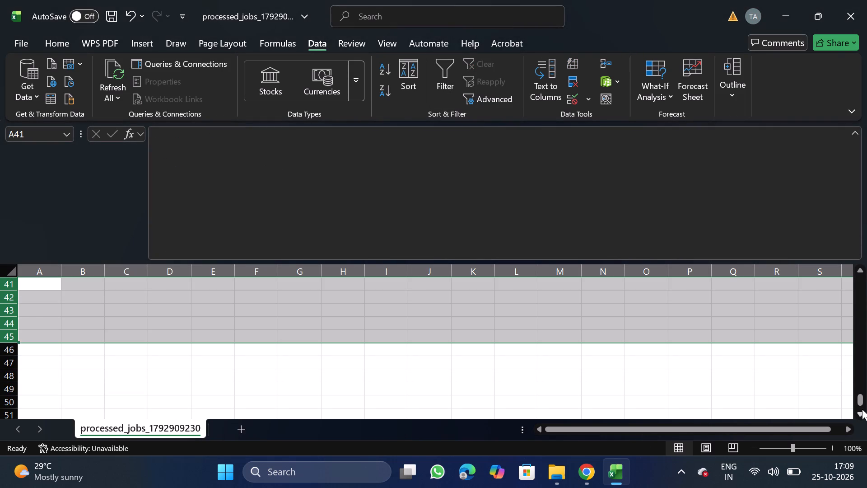
Delete the needs_removal column.
left_click_drag(860, 399, 863, 244)
left_click(387, 274)
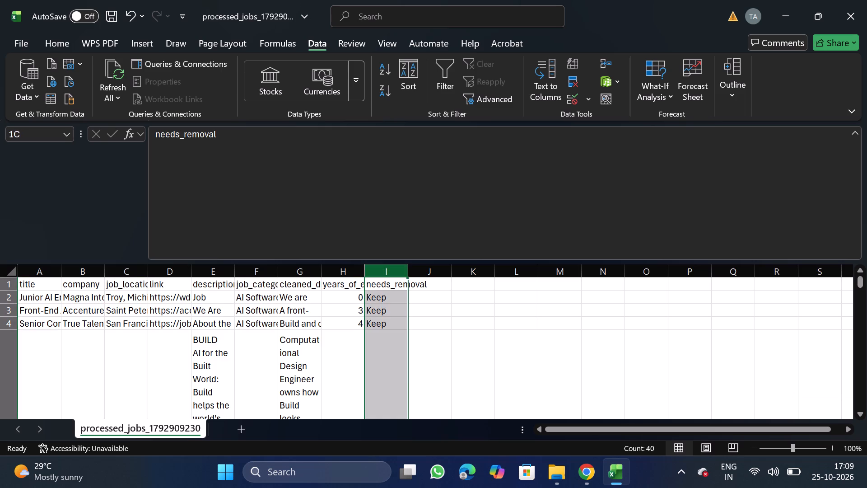
right_click(382, 335)
left_click(421, 230)
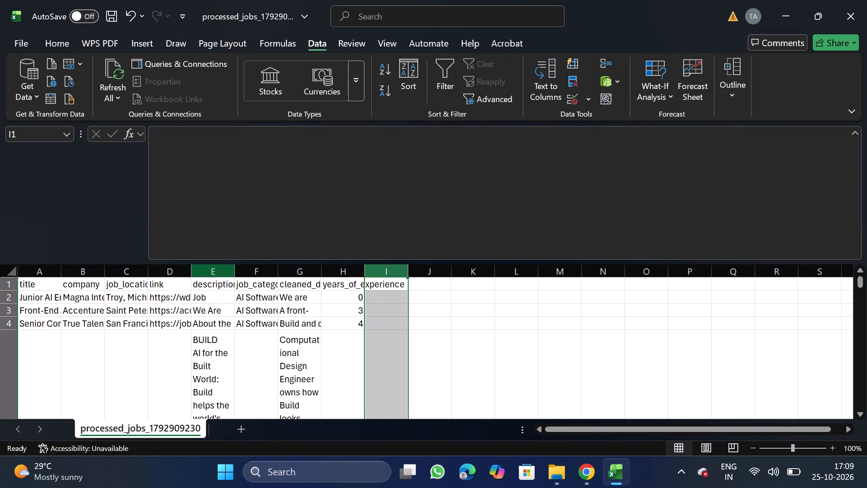
Move the job_category column in front of the title column so it becomes column A.
left_click_drag(250, 277, 262, 269)
left_click(262, 269)
key("ctrl+x")
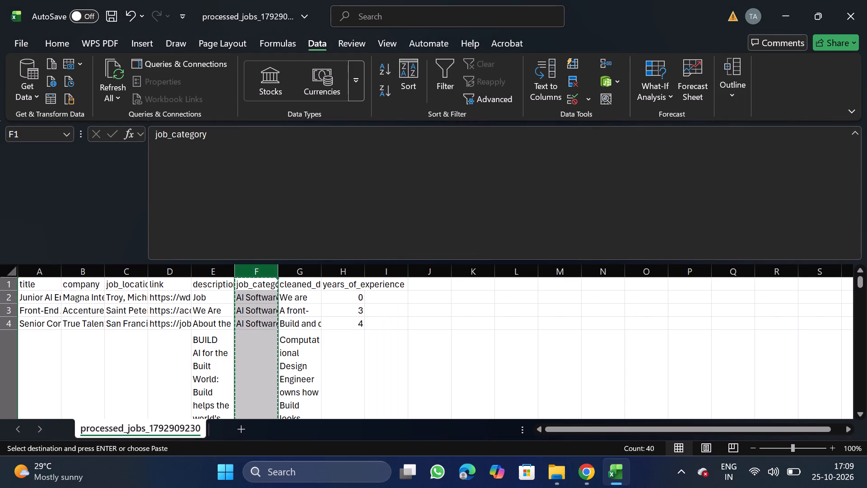
left_click(34, 268)
right_click(34, 366)
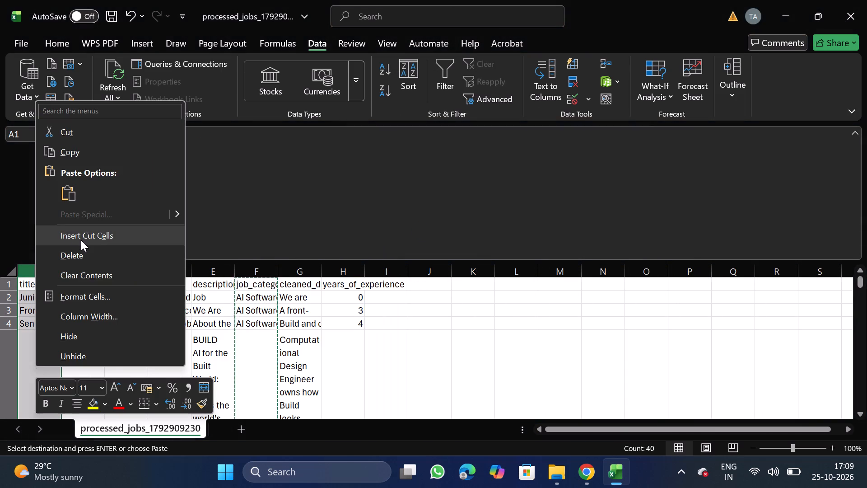
left_click(81, 240)
Turn off text wrapping for the description and cleaned_description columns F and G.
left_click(258, 275)
key("shift+Right")
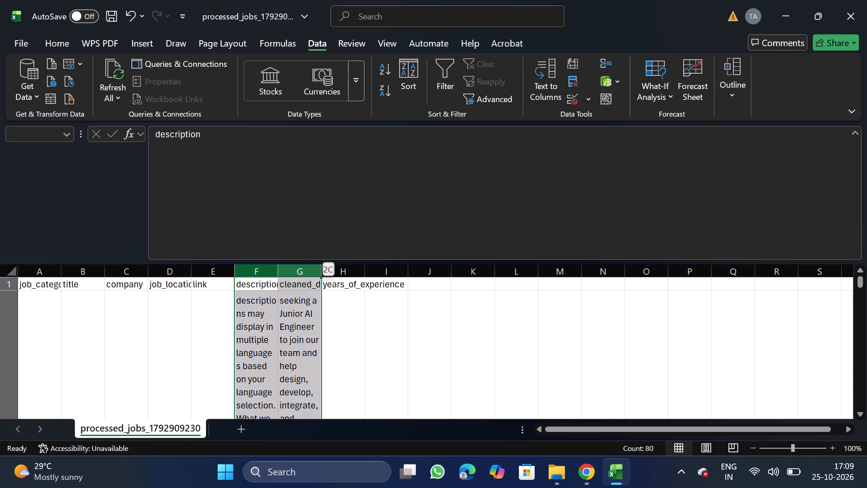
left_click(65, 44)
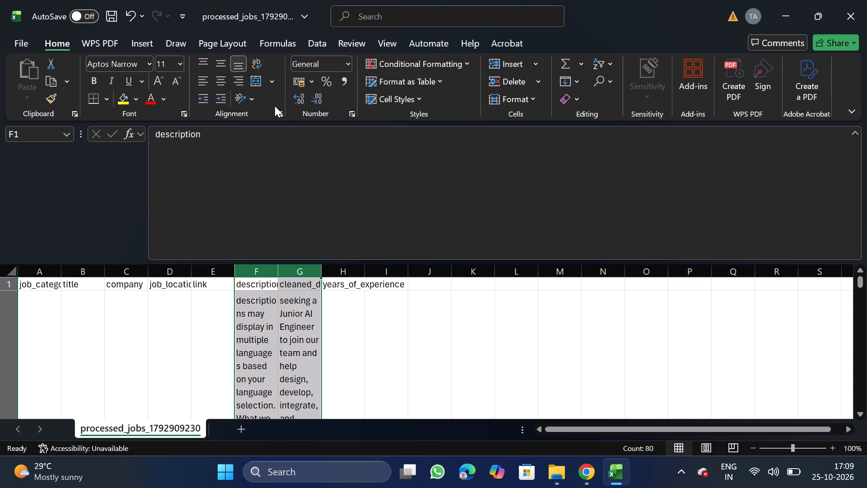
left_click(284, 115)
double_click(70, 217)
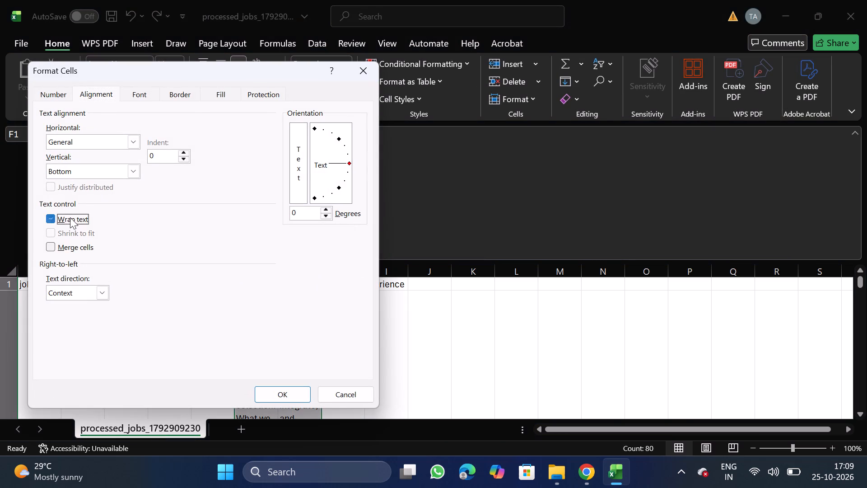
left_click(283, 394)
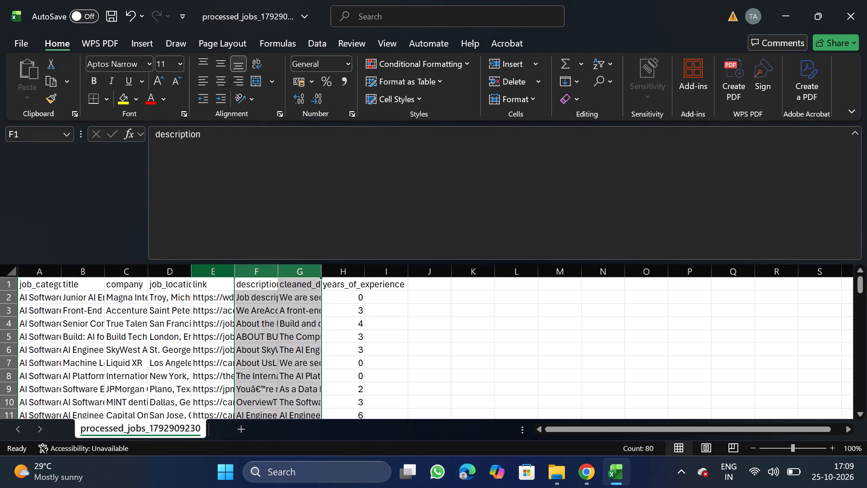
Move the link column to the end of the table, after years_of_experience.
left_click(213, 272)
key("ctrl+x")
left_click_drag(384, 272, 389, 320)
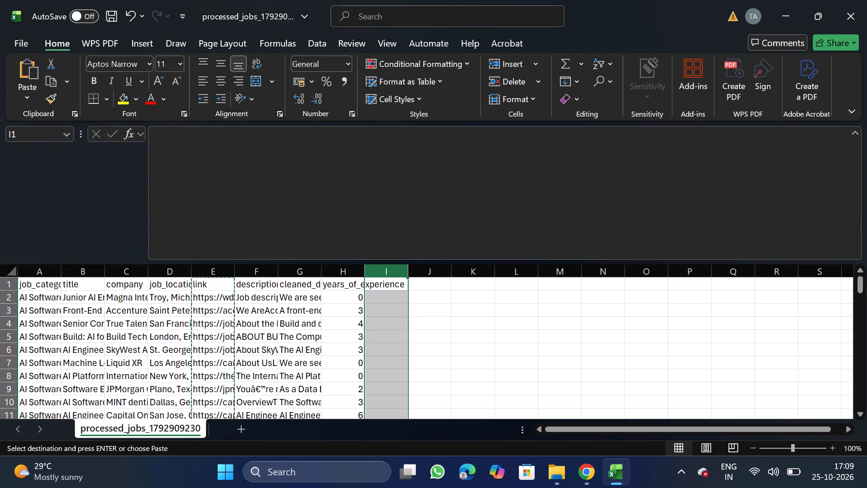
right_click(389, 320)
left_click(432, 188)
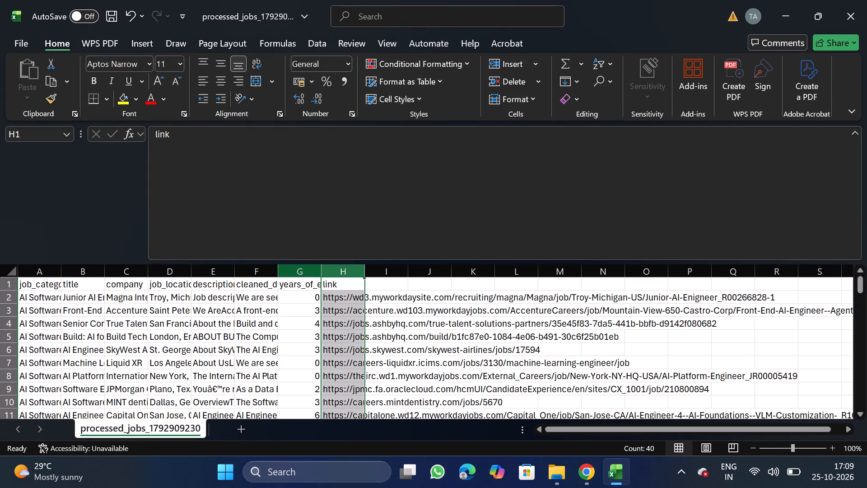
Move the years_of_experience column in front of the description column so it becomes column E.
left_click(297, 276)
key("ctrl+x")
left_click(207, 272)
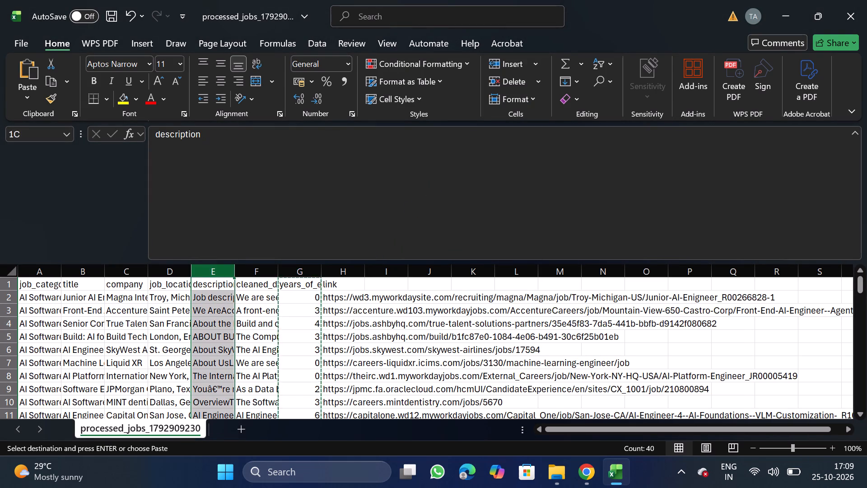
right_click(219, 402)
left_click(275, 272)
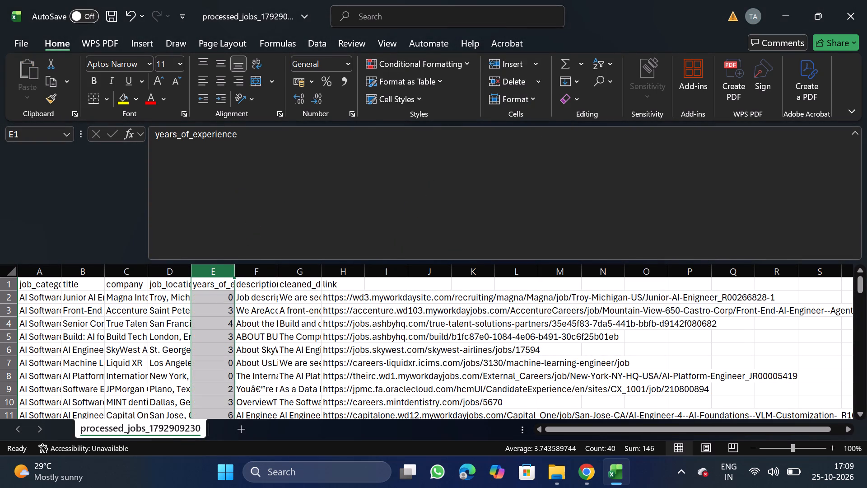
Rename the cleaned_description header in cell G1 to description, reusing the text of the F1 header.
left_click(90, 271)
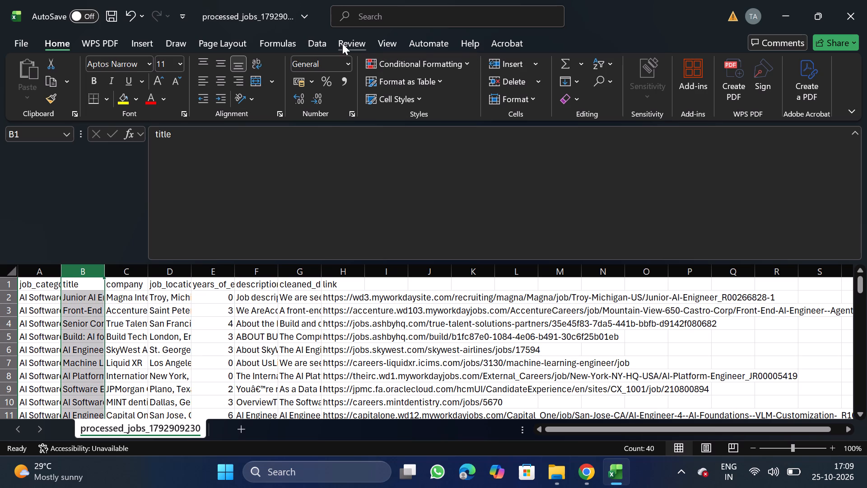
double_click(251, 286)
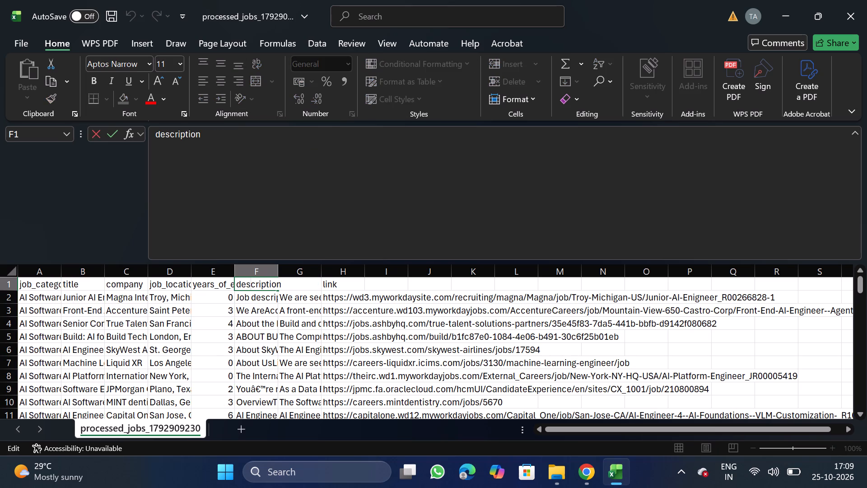
left_click_drag(156, 137, 219, 126)
key("ctrl+c")
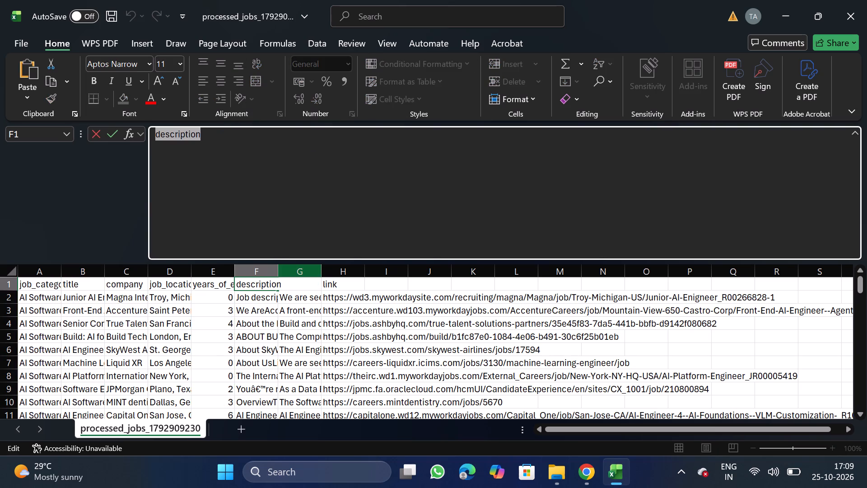
left_click(301, 289)
left_click(332, 279)
left_click(308, 284)
left_click(385, 209)
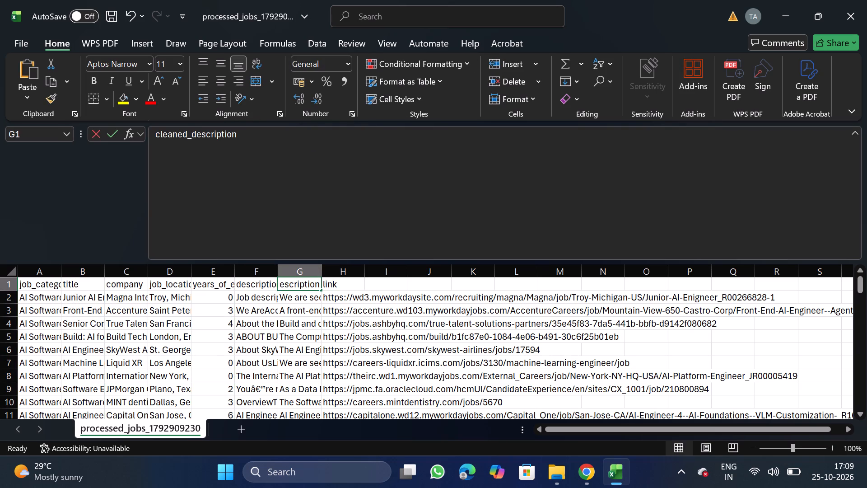
key("BackSpace")
key("BackSpace")
key("BackSpace")
key("BackSpace")
key("BackSpace")
key("BackSpace")
key("BackSpace")
key("BackSpace")
key("BackSpace")
key("BackSpace")
key("BackSpace")
key("BackSpace")
key("BackSpace")
key("BackSpace")
key("BackSpace")
key("BackSpace")
key("BackSpace")
key("BackSpace")
key("BackSpace")
key("BackSpace")
key("ctrl+v")
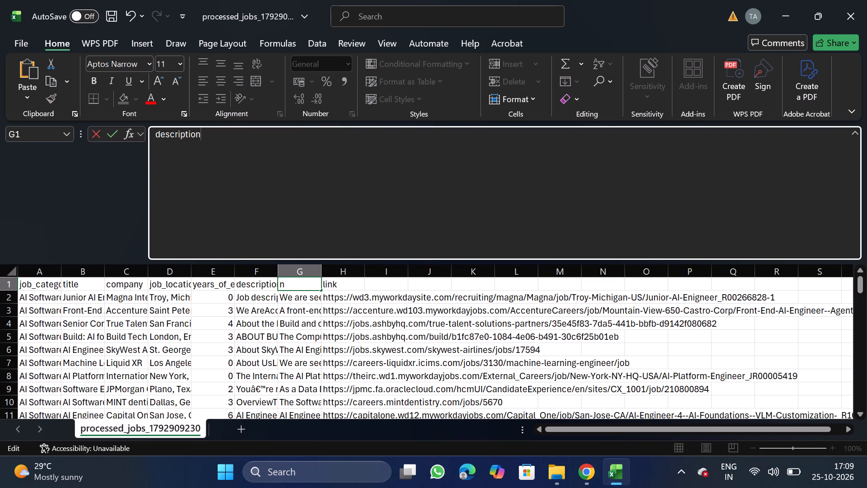
Replace the F1 header with original_description, copied from the column requirements on NextGenApply's bulk CSV upload page in Chrome.
left_click(266, 282)
left_click(388, 205)
key("BackSpace")
key("BackSpace")
key("BackSpace")
key("BackSpace")
key("BackSpace")
key("BackSpace")
key("BackSpace")
key("BackSpace")
key("BackSpace")
key("BackSpace")
key("BackSpace")
key("BackSpace")
key("BackSpace")
key("BackSpace")
key("BackSpace")
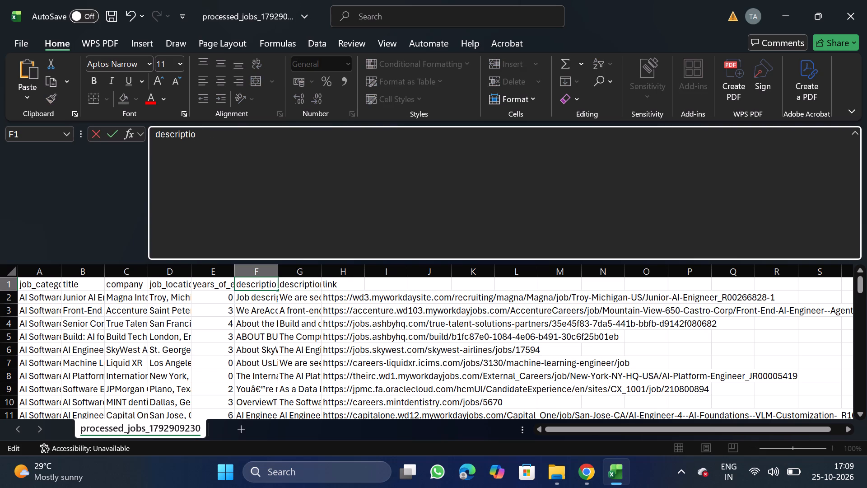
left_click(589, 479)
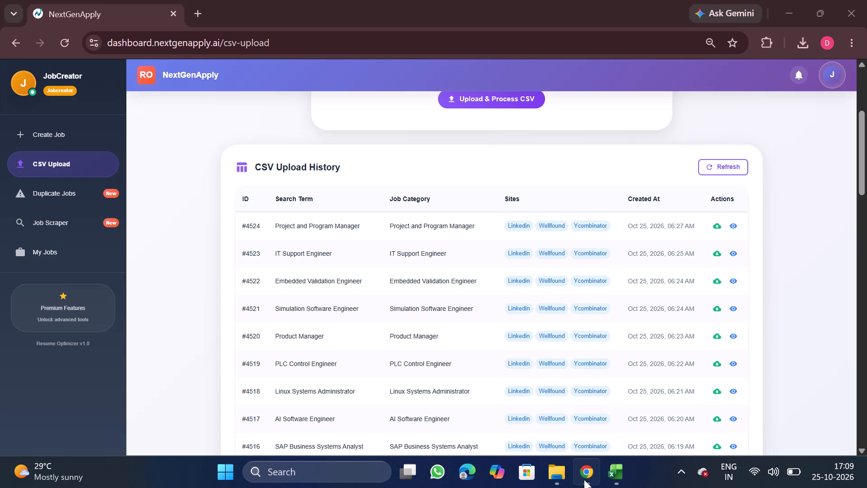
left_click(65, 132)
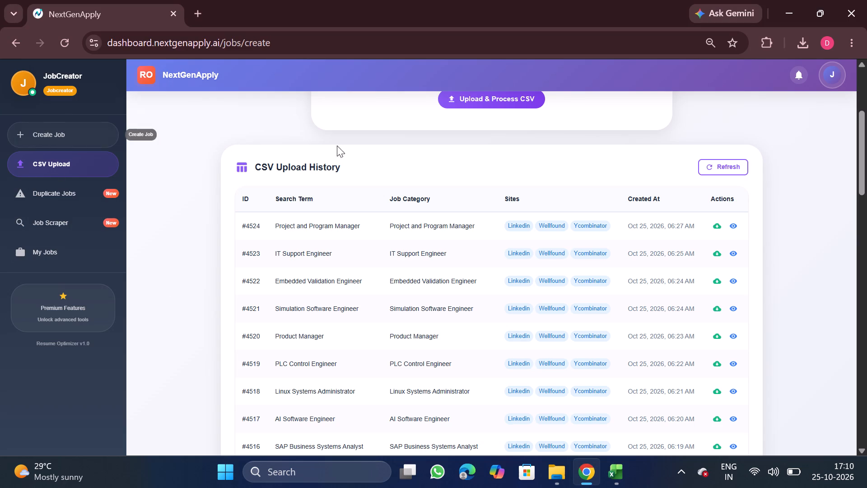
left_click(432, 113)
double_click(476, 225)
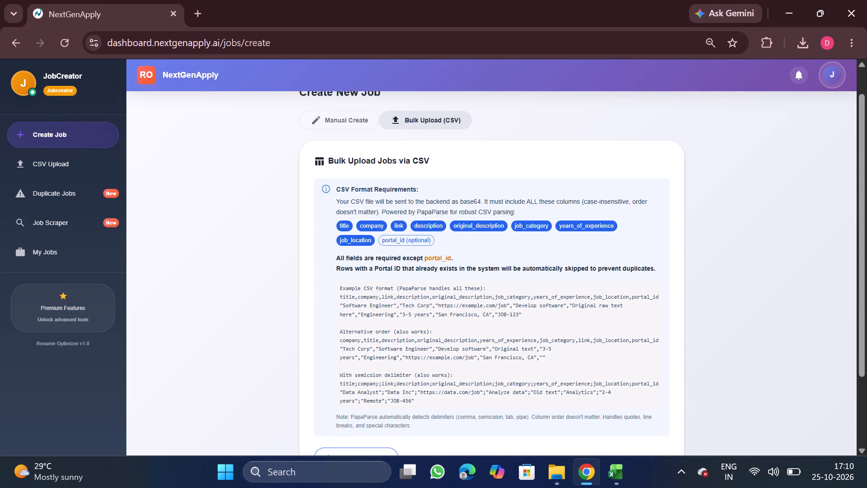
key("ctrl+c")
left_click(622, 477)
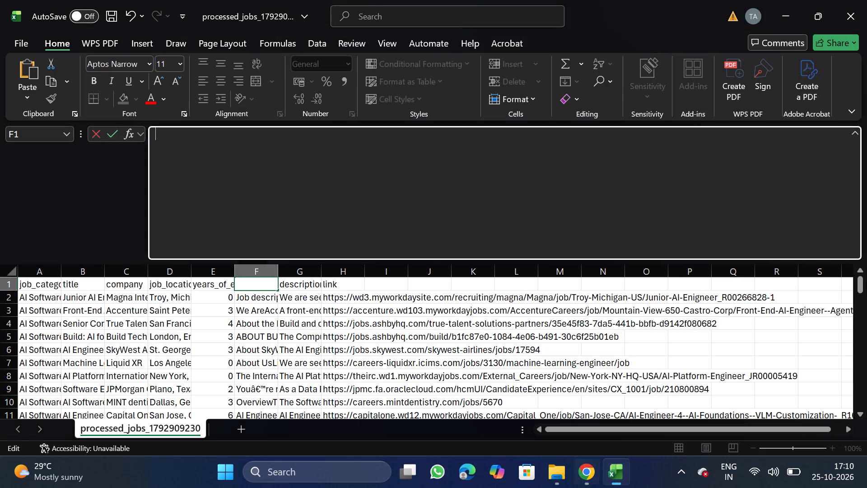
key("ctrl+v")
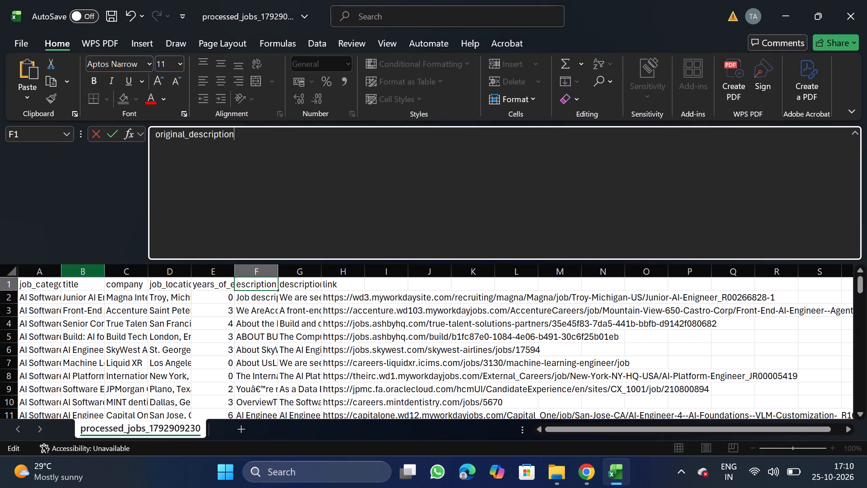
Add a filter to the title column and show only the rows with blank titles.
left_click(84, 273)
left_click(326, 49)
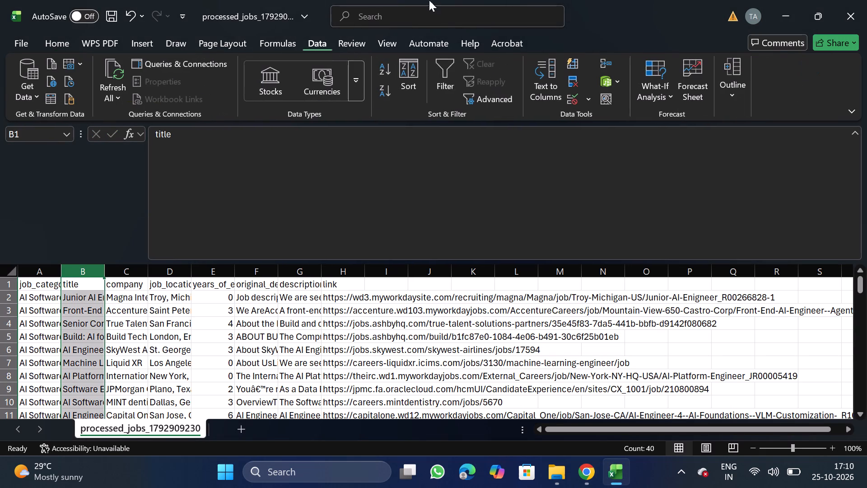
left_click(444, 90)
left_click(100, 283)
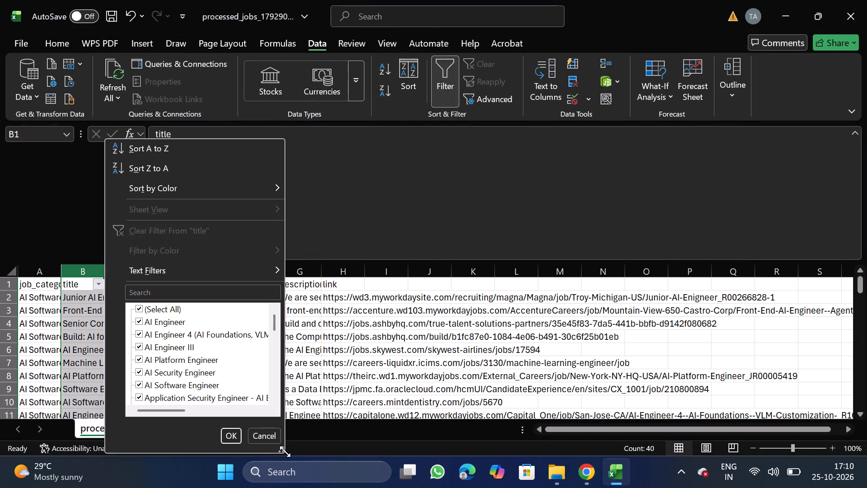
left_click(285, 451)
left_click_drag(285, 451, 593, 487)
left_click(171, 312)
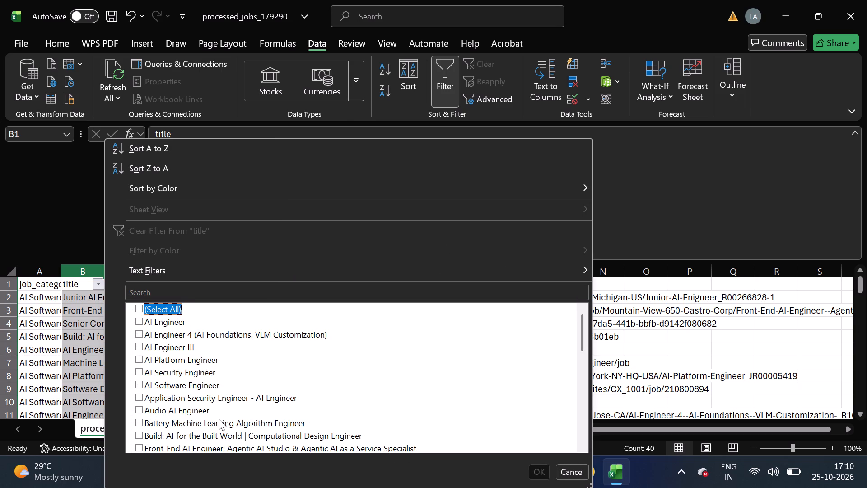
scroll(212, 432, "down", 1)
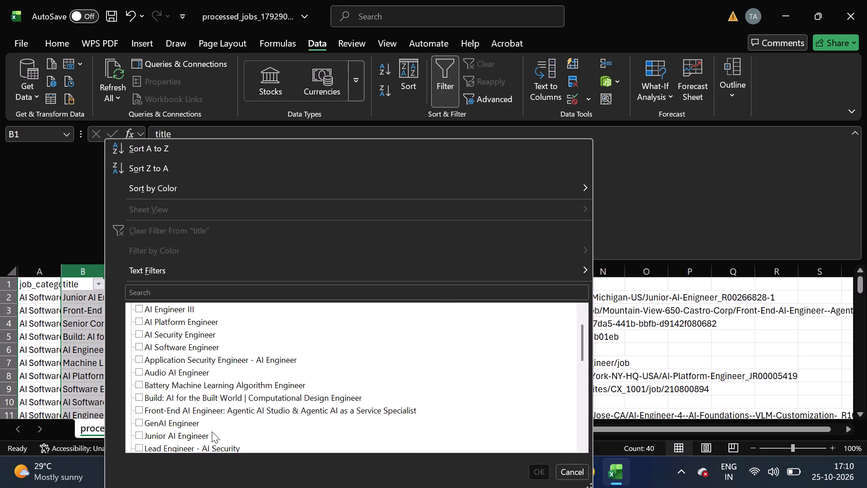
scroll(212, 432, "down", 1)
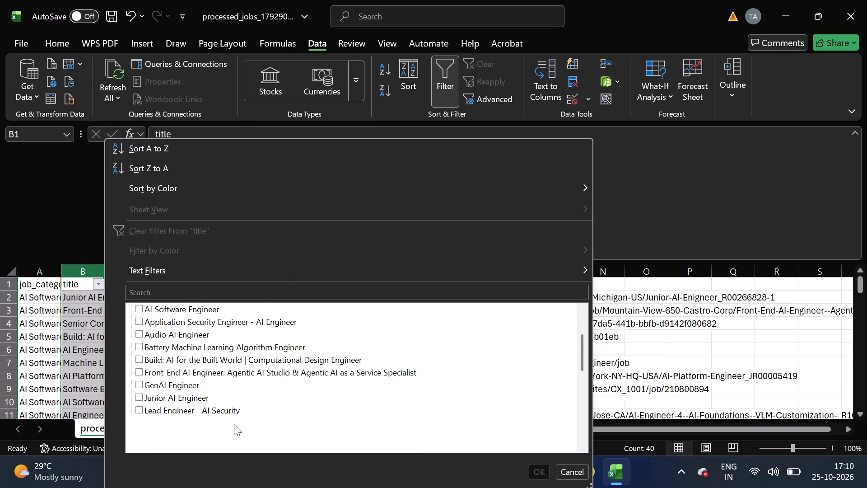
scroll(234, 425, "down", 1)
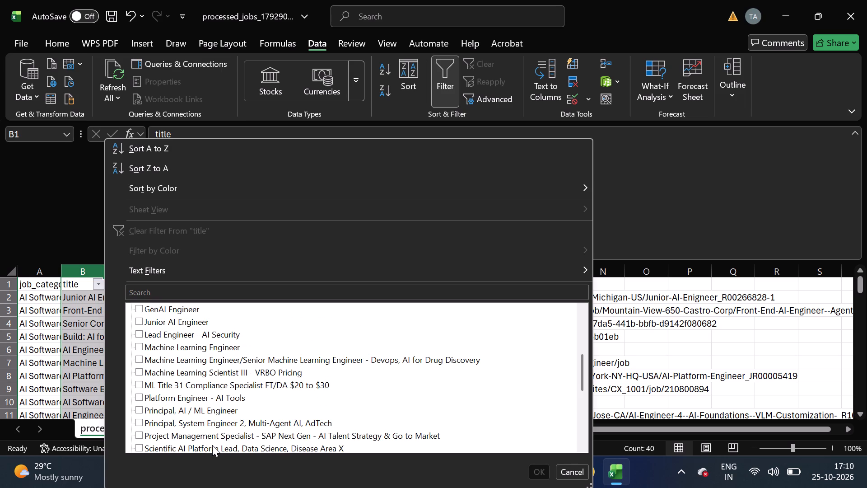
scroll(202, 422, "down", 1)
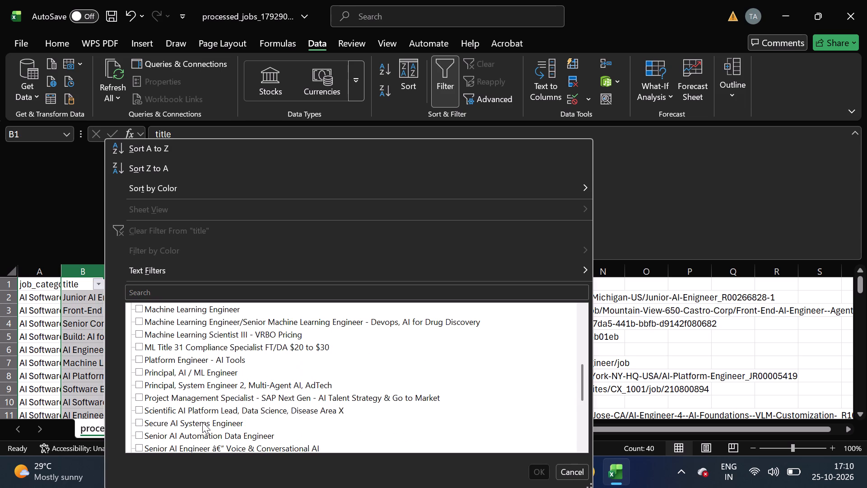
scroll(202, 422, "down", 2)
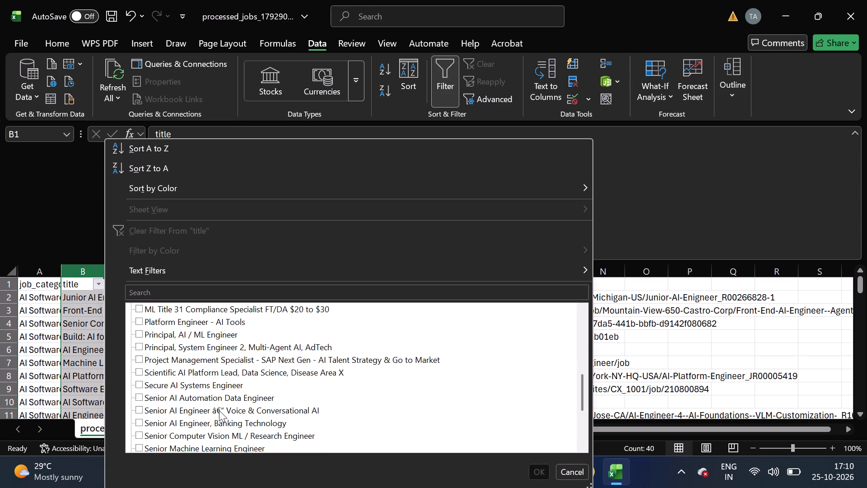
scroll(200, 430, "down", 1)
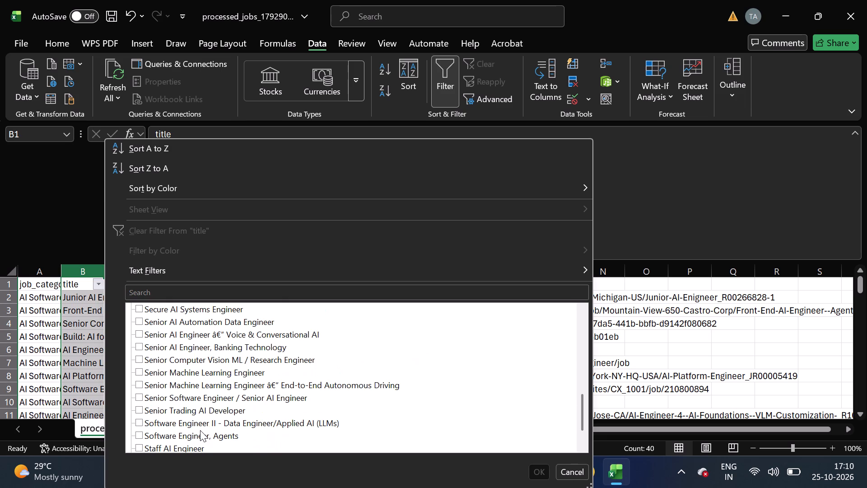
scroll(173, 450, "down", 1)
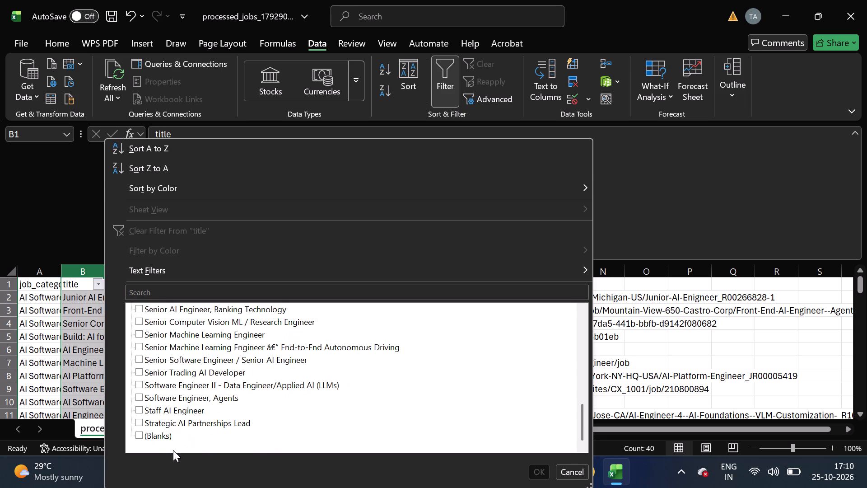
scroll(173, 450, "down", 1)
left_click(155, 431)
left_click(532, 466)
Delete all the filtered blank rows down to the end of the sheet and remove the filter.
left_click(0, 298)
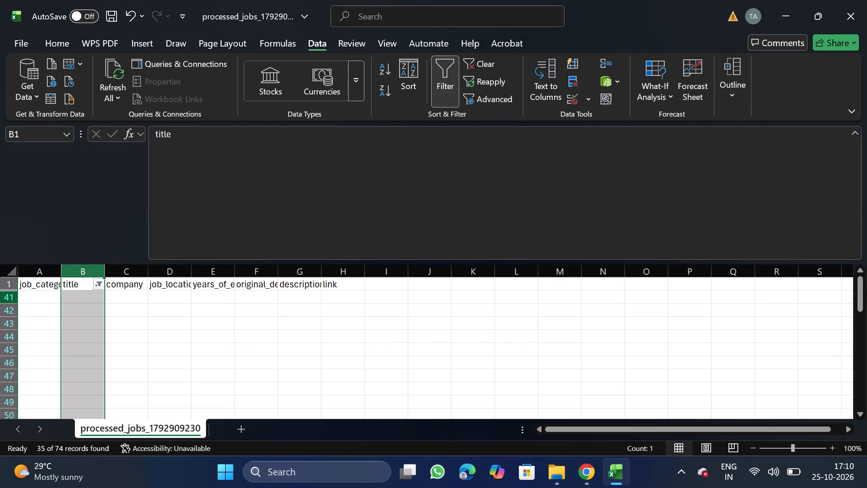
key("ctrl+shift+Down")
right_click(122, 333)
left_click(183, 229)
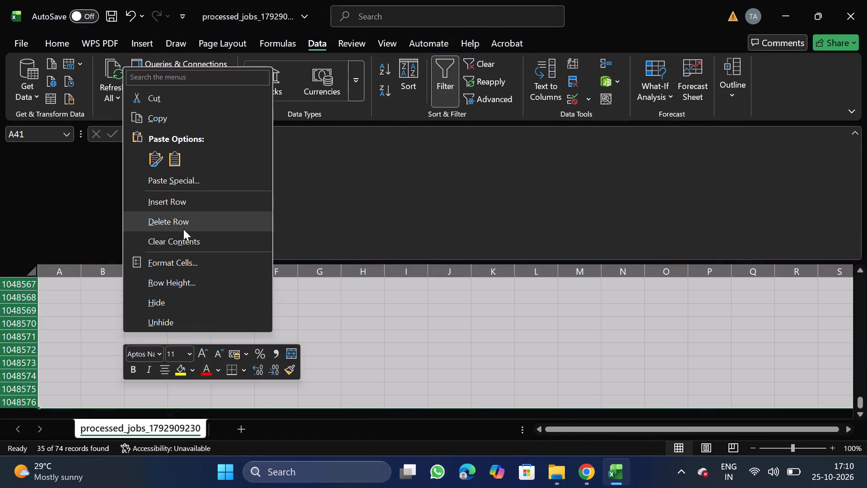
left_click(452, 84)
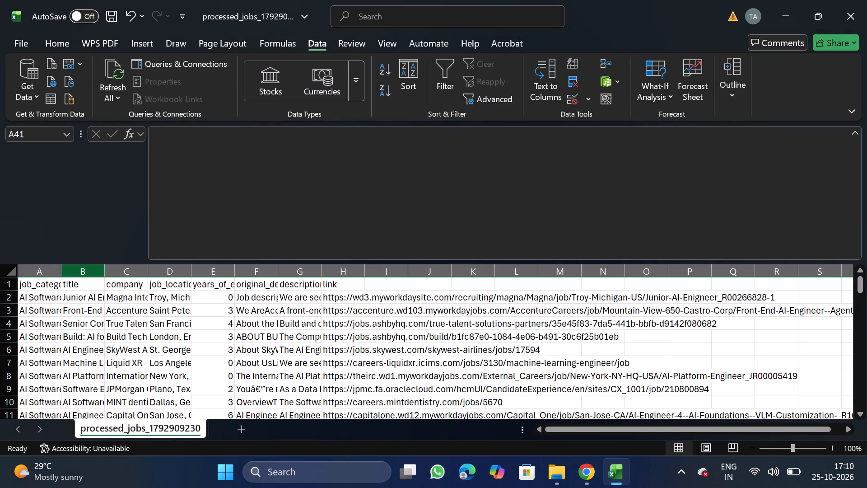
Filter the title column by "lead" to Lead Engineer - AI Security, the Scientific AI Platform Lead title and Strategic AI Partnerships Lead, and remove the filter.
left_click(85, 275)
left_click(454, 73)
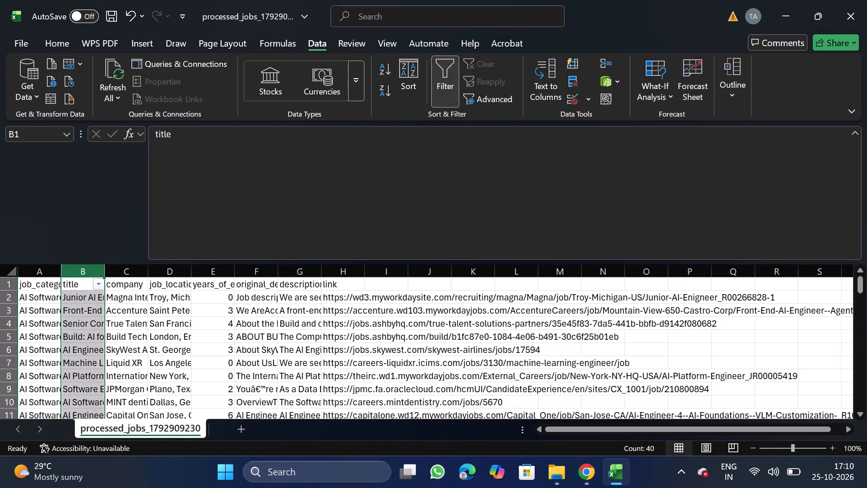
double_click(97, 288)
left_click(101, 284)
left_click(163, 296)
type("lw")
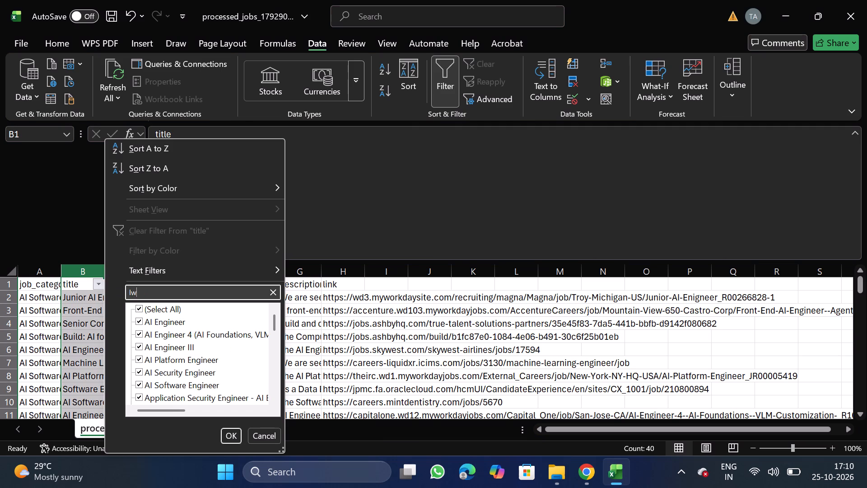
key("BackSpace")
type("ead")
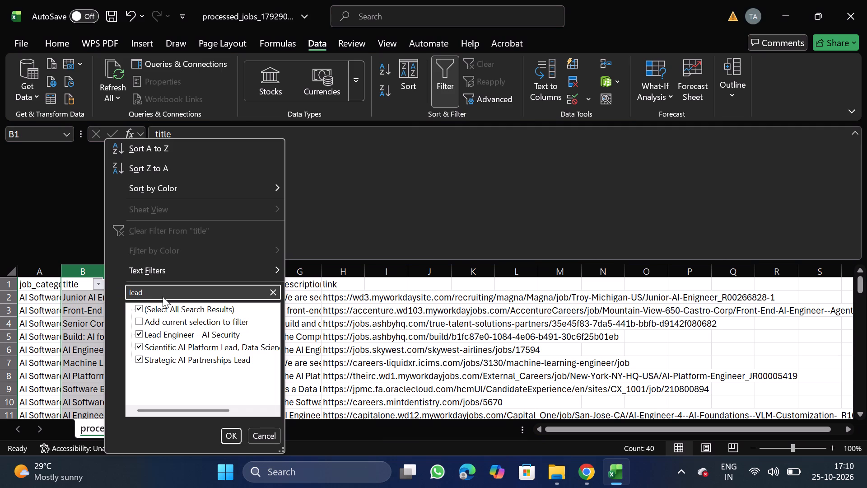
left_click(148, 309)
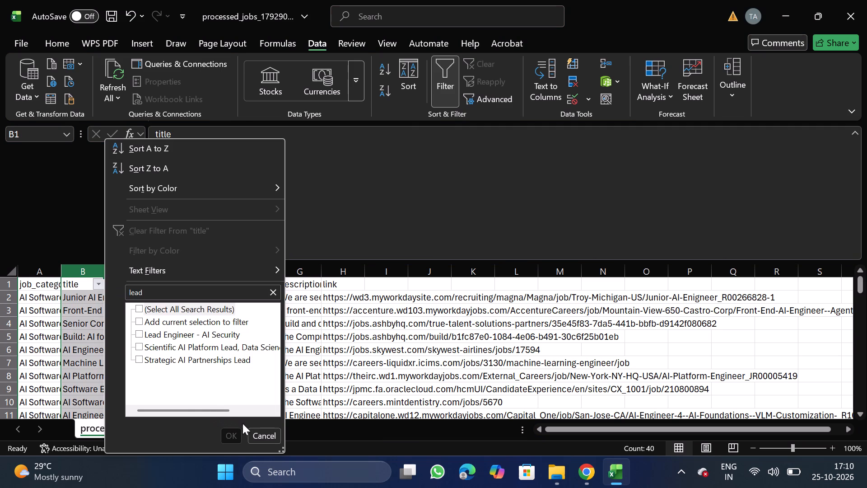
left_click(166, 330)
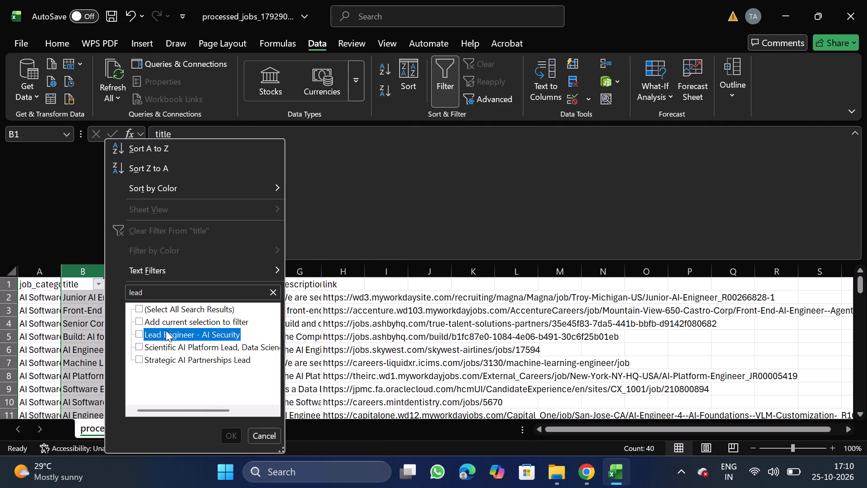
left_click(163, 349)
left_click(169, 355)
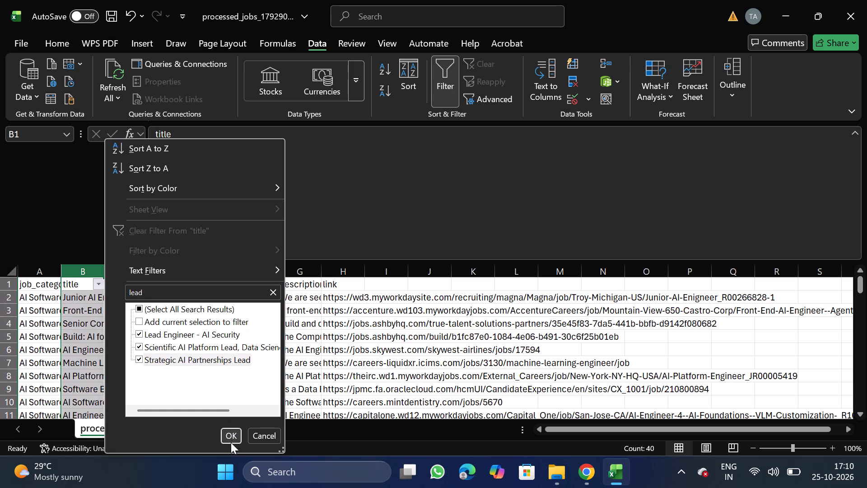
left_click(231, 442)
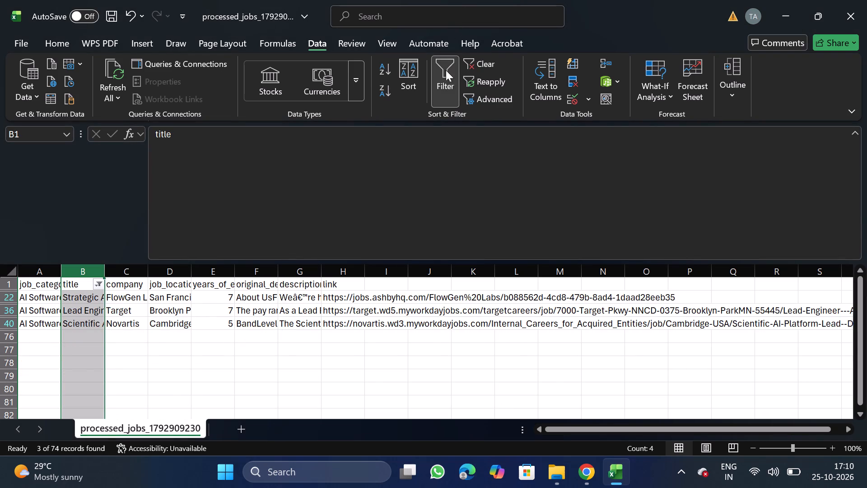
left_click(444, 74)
Filter the title column by "principal" to view the matching jobs, and remove the filter.
left_click(90, 287)
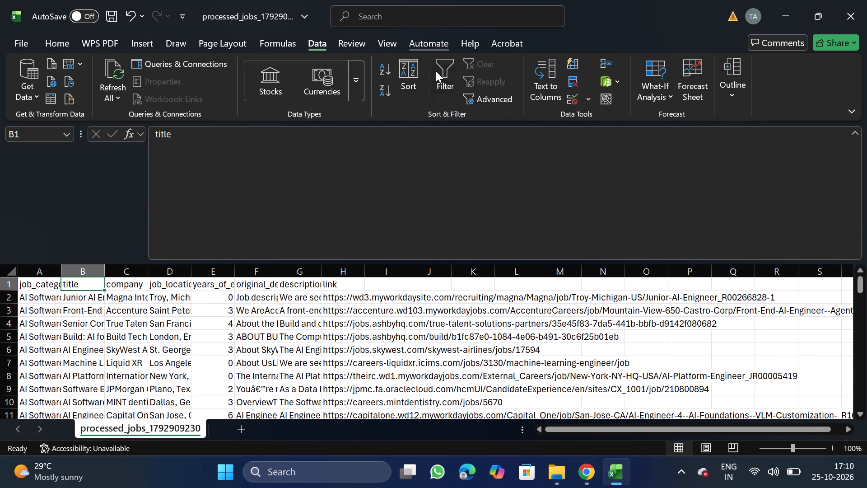
left_click(436, 71)
left_click(98, 284)
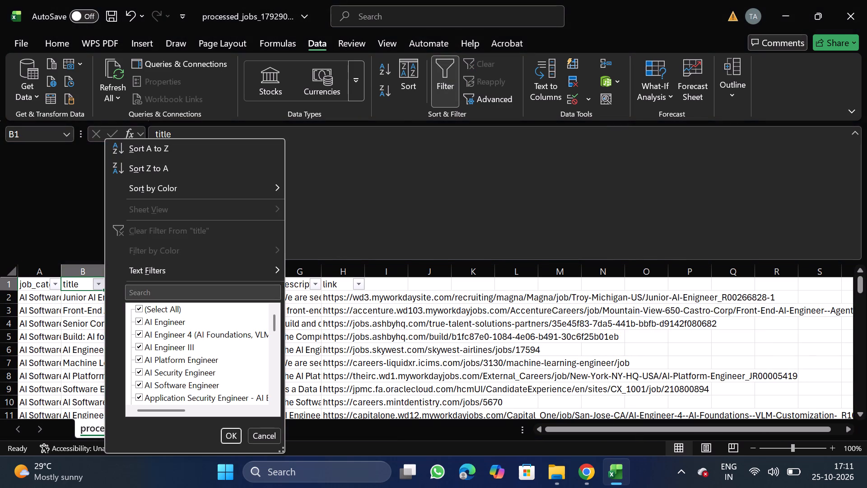
left_click(163, 293)
type("prin")
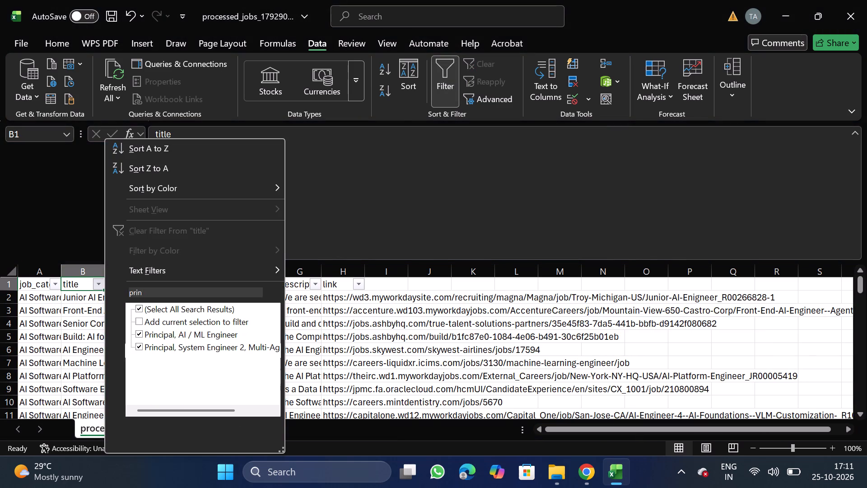
type("cia")
key("BackSpace")
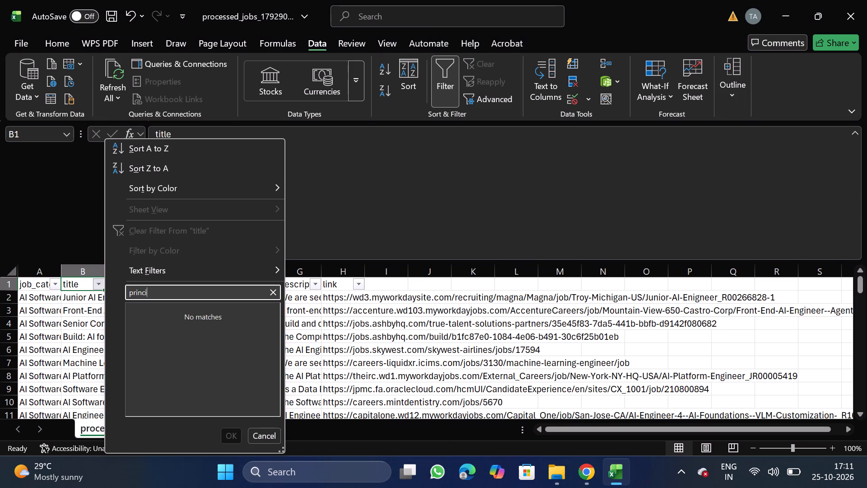
type("pal")
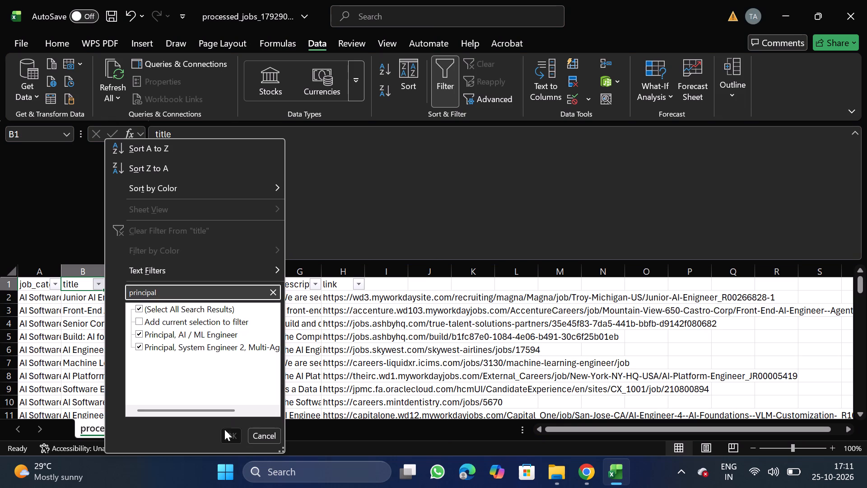
left_click(232, 435)
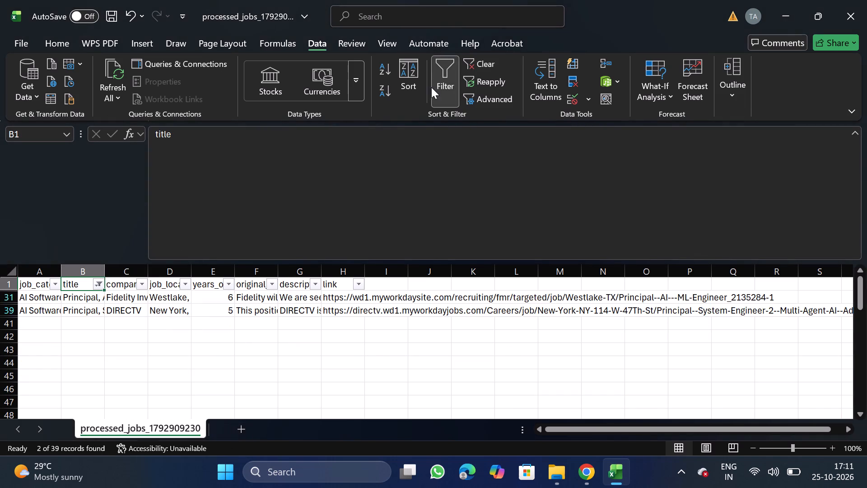
left_click(431, 87)
left_click(459, 81)
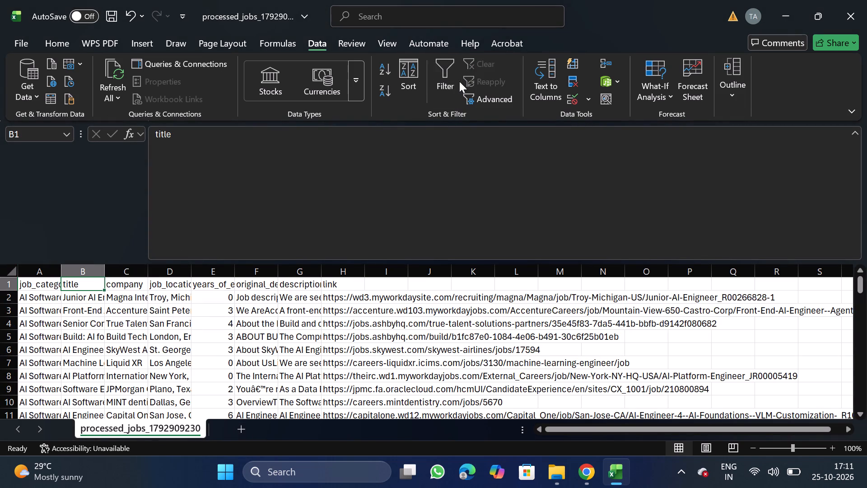
Filter the title column by "staff" to view the matching jobs, and remove the filter.
left_click(445, 86)
left_click(102, 285)
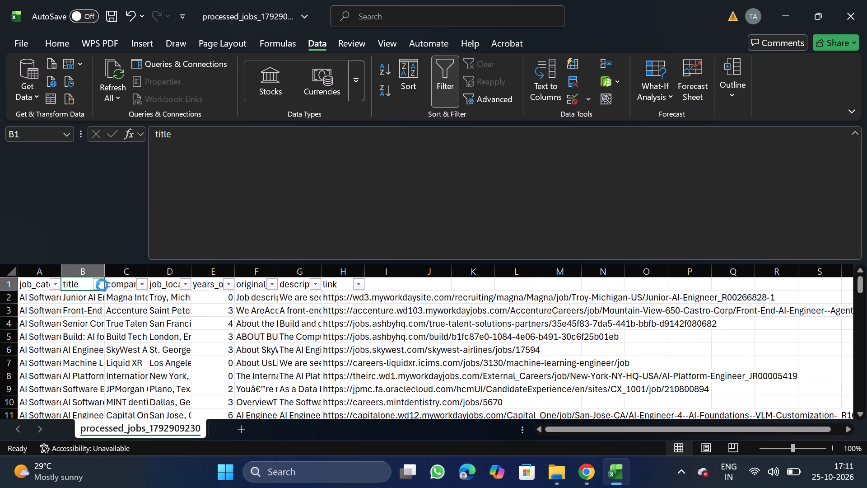
left_click(180, 292)
type("staff")
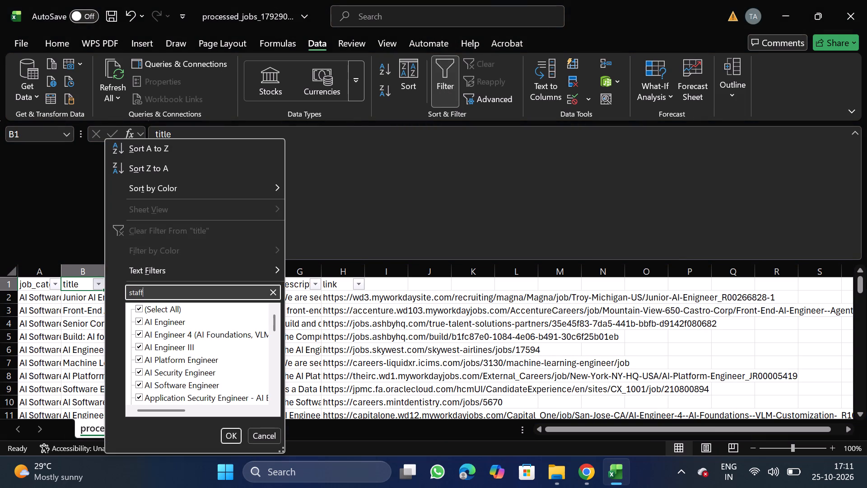
left_click(235, 439)
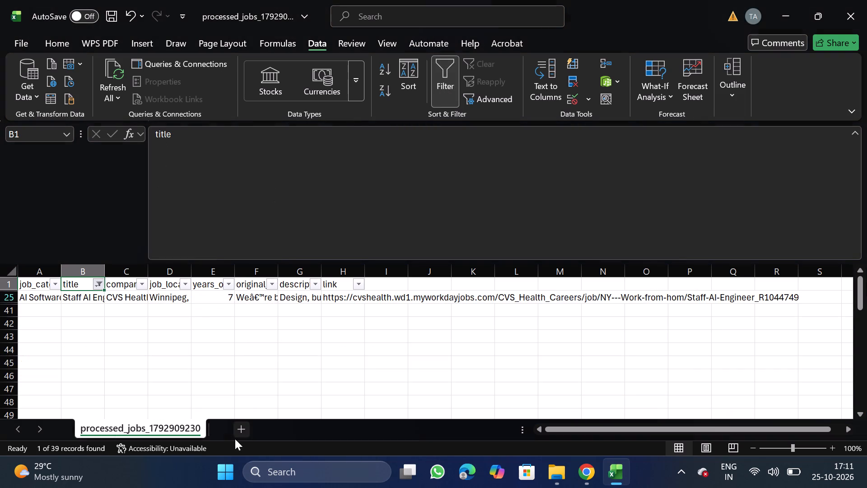
left_click(451, 69)
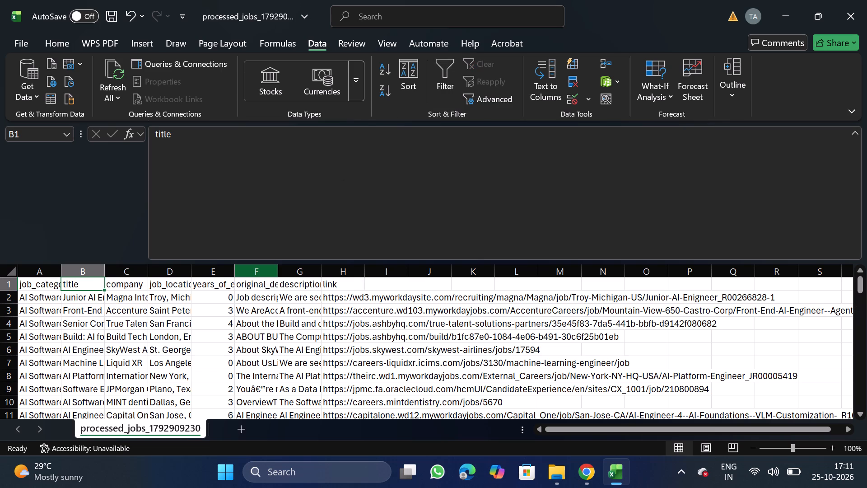
left_click(15, 38)
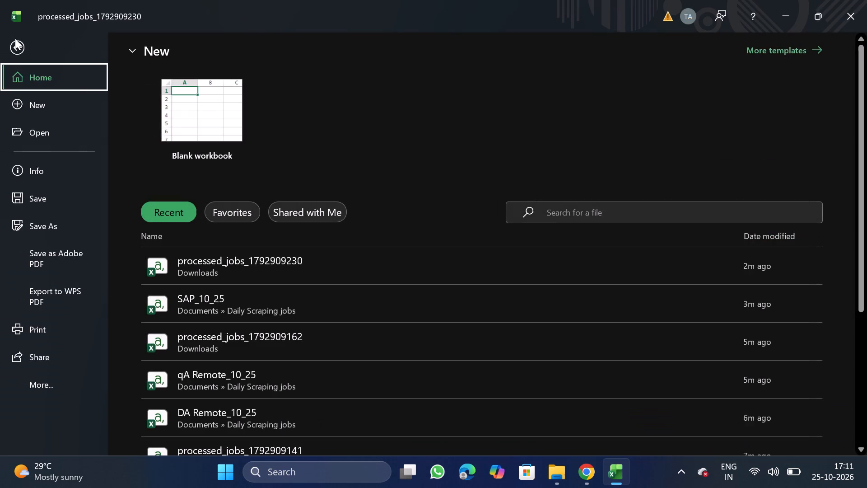
left_click(15, 50)
Add a filter to the company column, enlarge its value list and search it for "walmart" and "dried".
left_click(125, 276)
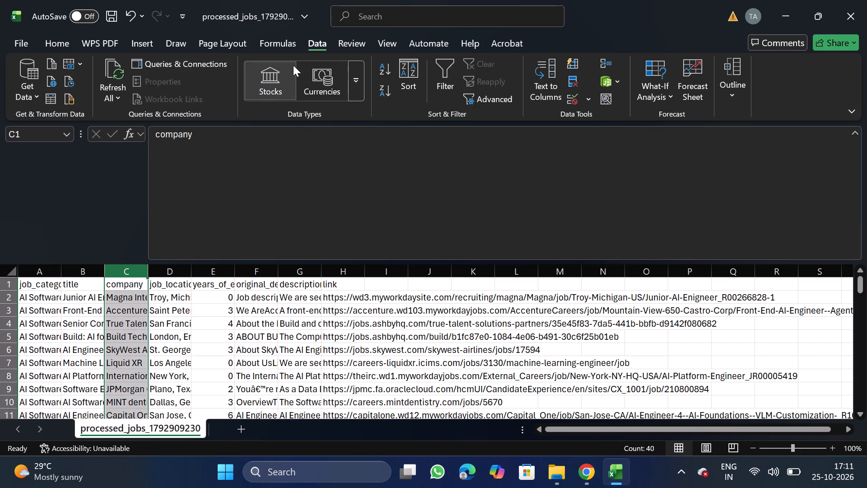
left_click(443, 71)
left_click(144, 284)
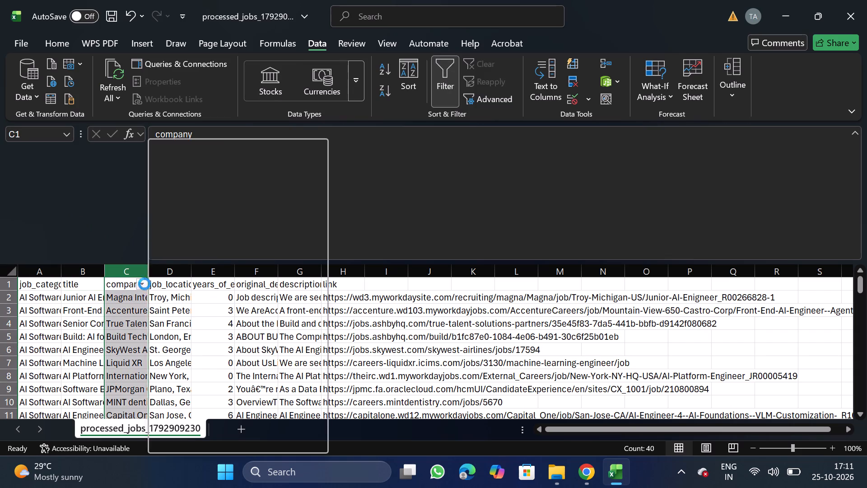
double_click(326, 452)
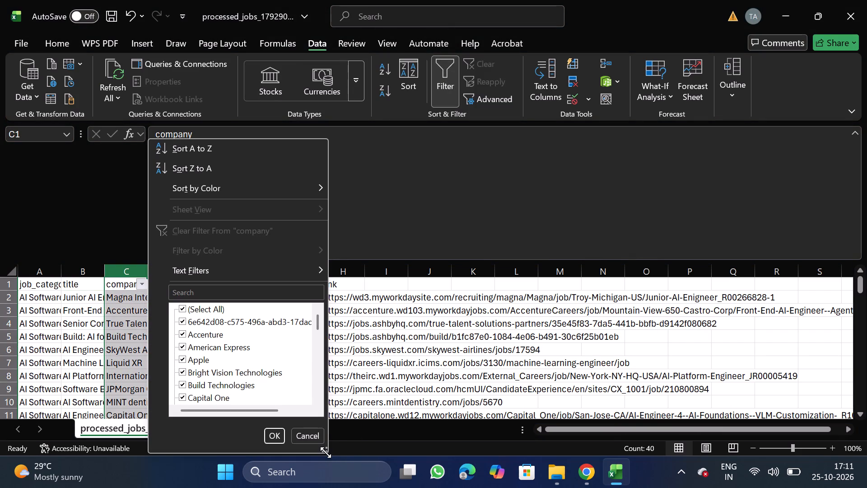
left_click_drag(326, 452, 620, 487)
left_click(258, 289)
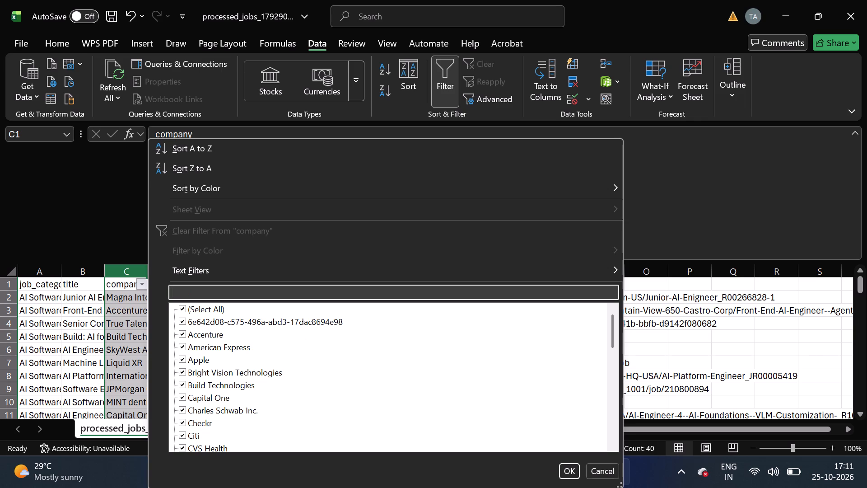
type("walmart")
key("BackSpace")
key("BackSpace")
key("BackSpace")
key("BackSpace")
key("BackSpace")
key("BackSpace")
key("BackSpace")
key("BackSpace")
key("BackSpace")
key("BackSpace")
key("BackSpace")
key("BackSpace")
key("BackSpace")
key("BackSpace")
key("BackSpace")
type("dried")
key("BackSpace")
key("BackSpace")
key("BackSpace")
key("BackSpace")
key("BackSpace")
key("BackSpace")
key("BackSpace")
key("BackSpace")
key("BackSpace")
key("BackSpace")
key("BackSpace")
key("BackSpace")
key("BackSpace")
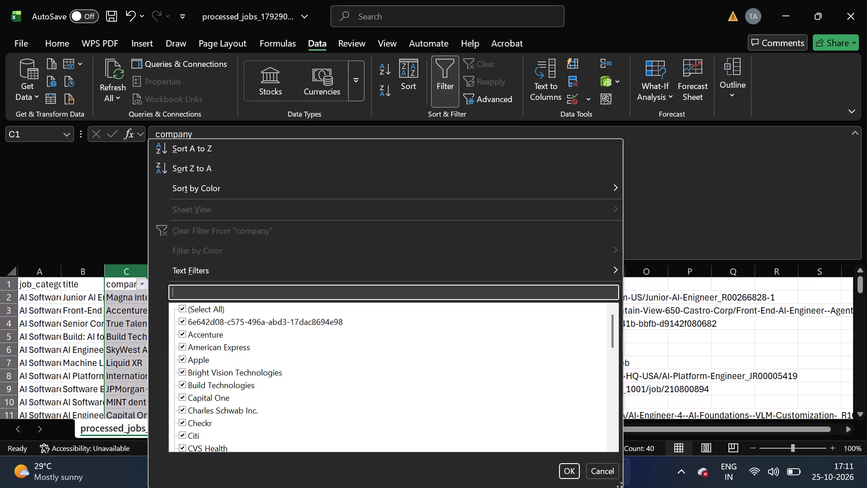
Filter the company column to Capital One, delete the filtered row and remove the filter.
type("capital")
key("BackSpace")
key("BackSpace")
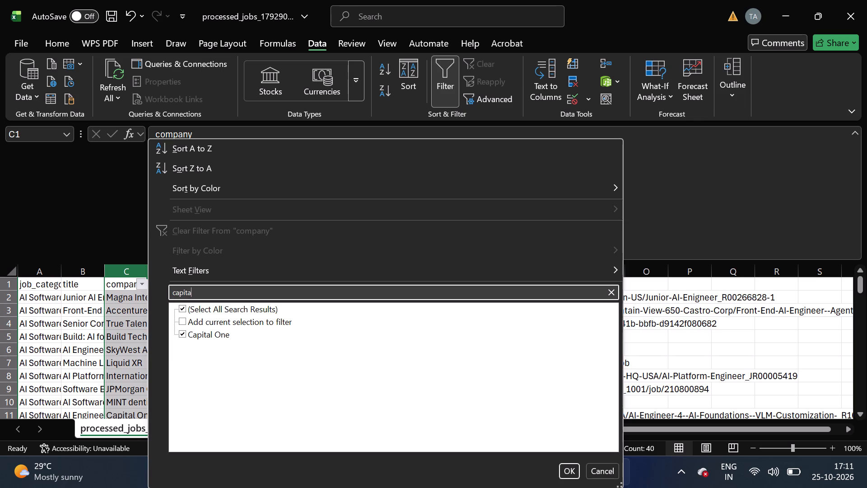
left_click(568, 469)
left_click_drag(7, 296, 35, 293)
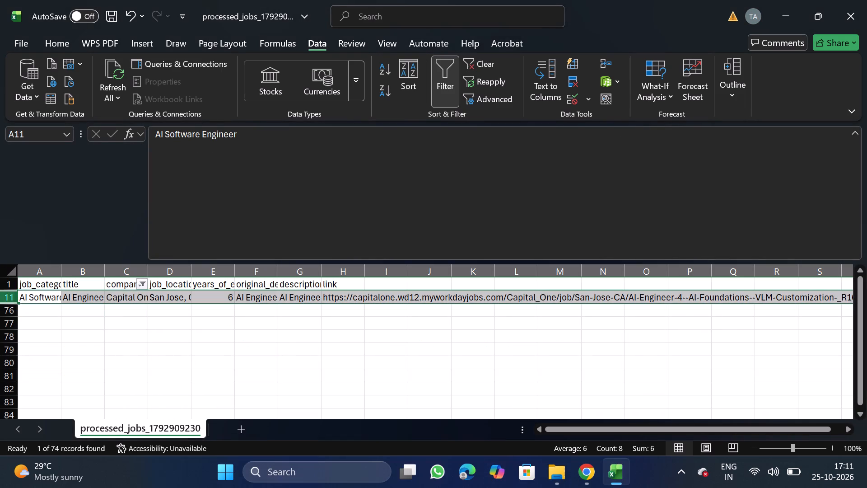
right_click(35, 293)
left_click(93, 184)
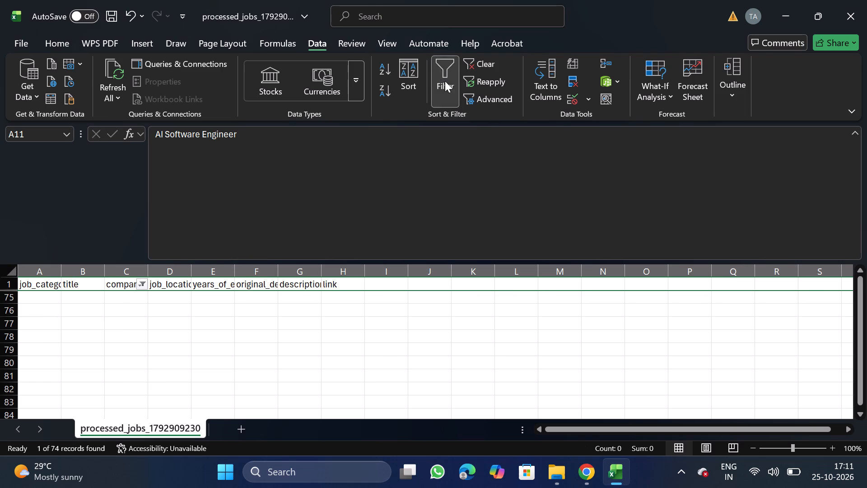
left_click(445, 81)
Add a filter to the company column again and search its values for "under" and "hunt".
left_click(129, 275)
left_click(452, 79)
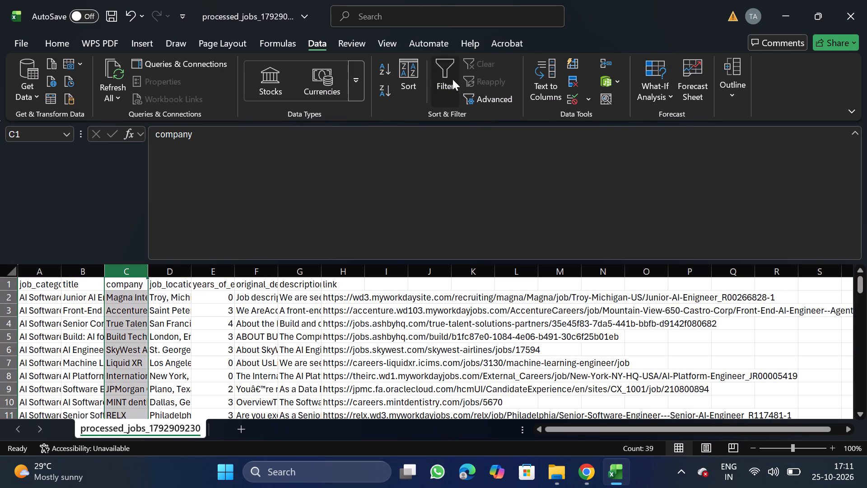
left_click(144, 288)
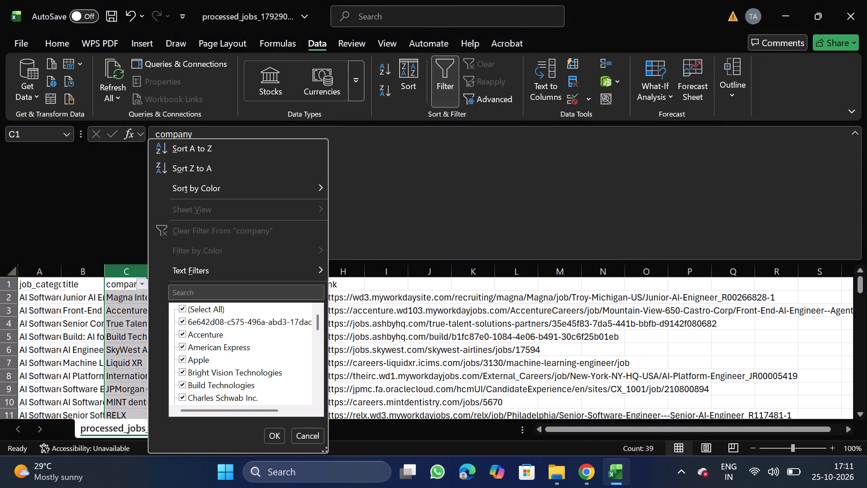
left_click(211, 291)
type("under")
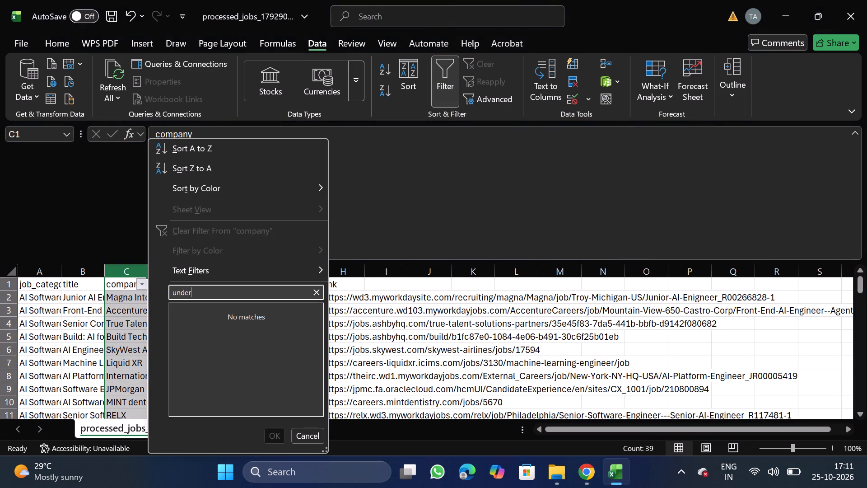
key("BackSpace")
key("BackSpace")
key("BackSpace")
key("BackSpace")
key("BackSpace")
key("BackSpace")
key("BackSpace")
key("BackSpace")
key("BackSpace")
key("BackSpace")
key("BackSpace")
type("hunt")
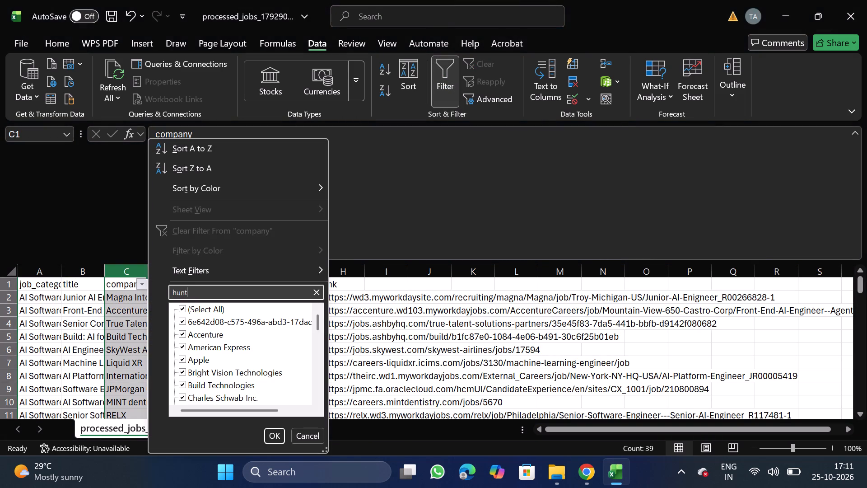
key("BackSpace")
key("BackSpace")
key("BackSpace")
key("BackSpace")
key("BackSpace")
key("BackSpace")
key("BackSpace")
key("BackSpace")
key("BackSpace")
key("BackSpace")
key("BackSpace")
key("BackSpace")
key("BackSpace")
Search the company filter values for "skim", "ape" and "in landem", and remove the filter without applying a selection.
type("skim")
key("BackSpace")
key("BackSpace")
key("BackSpace")
key("BackSpace")
key("BackSpace")
key("BackSpace")
key("BackSpace")
key("BackSpace")
key("BackSpace")
key("BackSpace")
key("BackSpace")
key("BackSpace")
key("BackSpace")
key("BackSpace")
key("BackSpace")
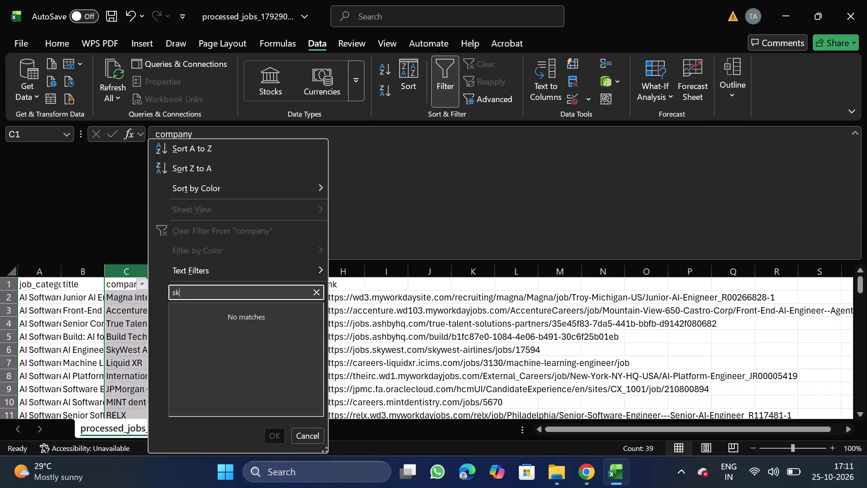
type("ape")
key("BackSpace")
key("BackSpace")
key("BackSpace")
key("BackSpace")
key("BackSpace")
key("BackSpace")
key("BackSpace")
key("BackSpace")
key("BackSpace")
key("BackSpace")
key("BackSpace")
type("in landem")
left_click(301, 438)
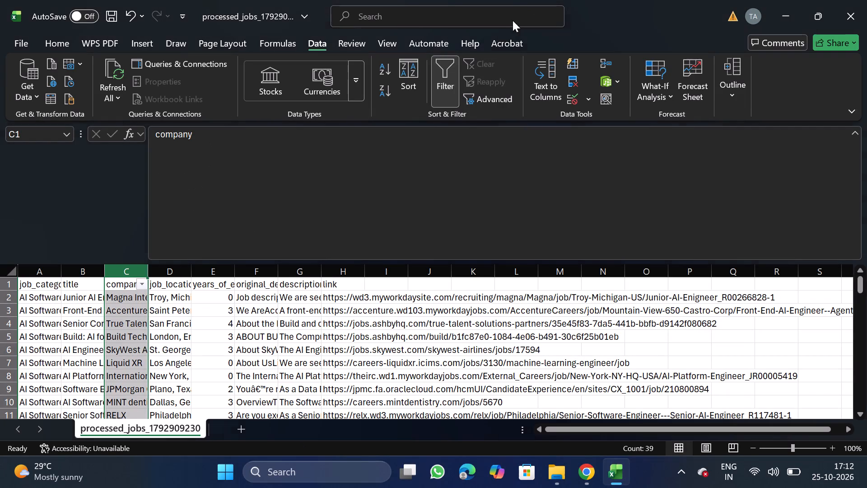
left_click(439, 89)
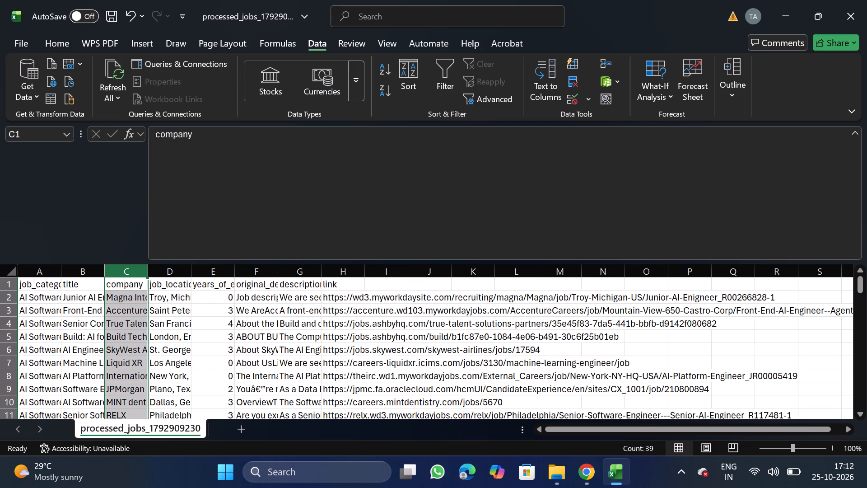
Filter the company column to show only the 6e642d08-c575-496a-abd3-17dac8694e98 value and blanks.
left_click(439, 62)
left_click(142, 291)
left_click(142, 288)
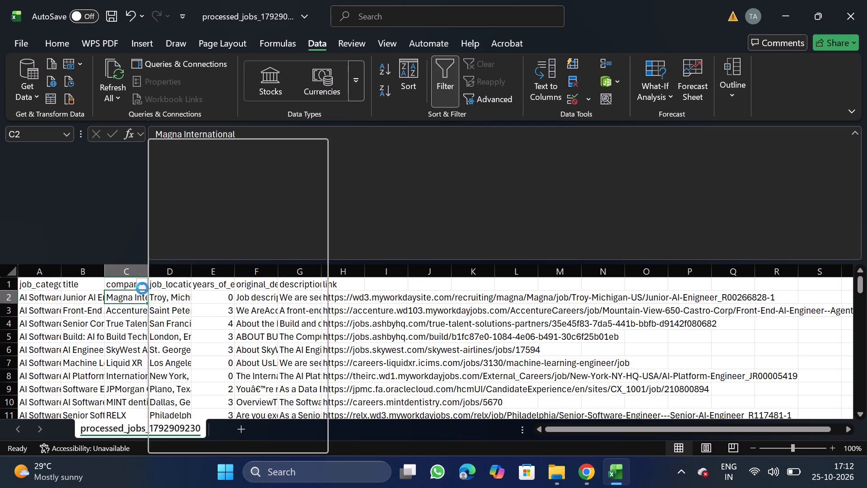
double_click(325, 451)
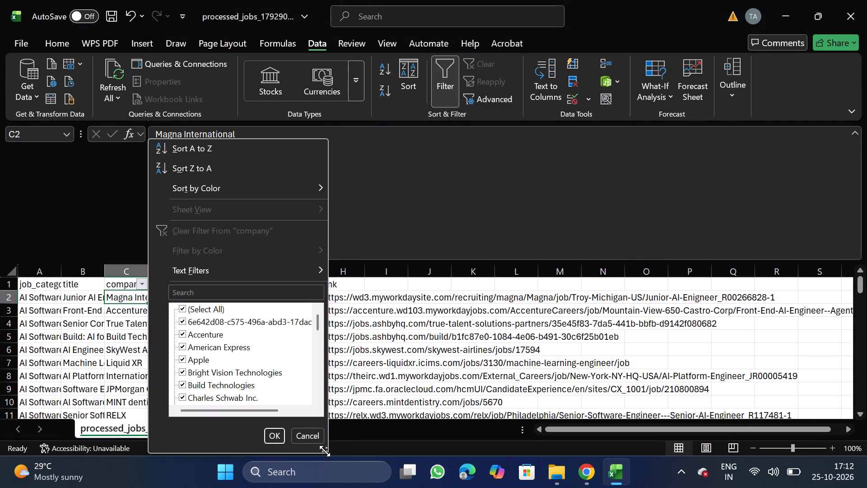
left_click_drag(325, 451, 779, 487)
left_click(219, 308)
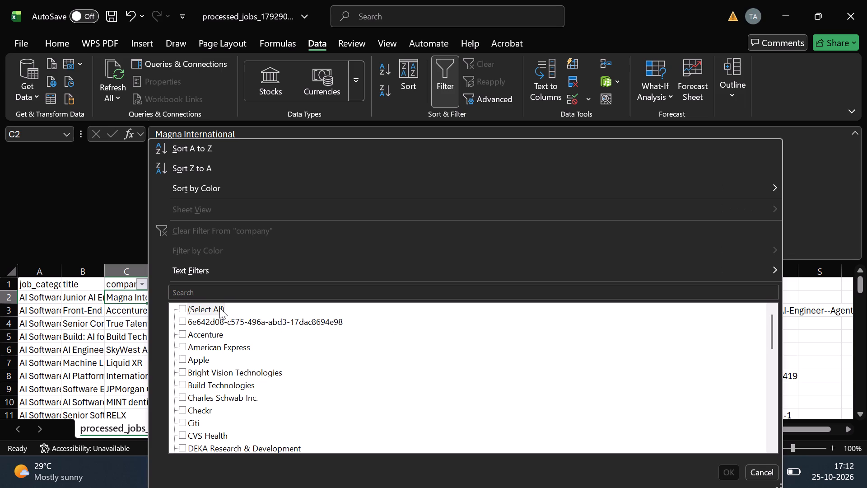
left_click(264, 322)
scroll(236, 413, "down", 4)
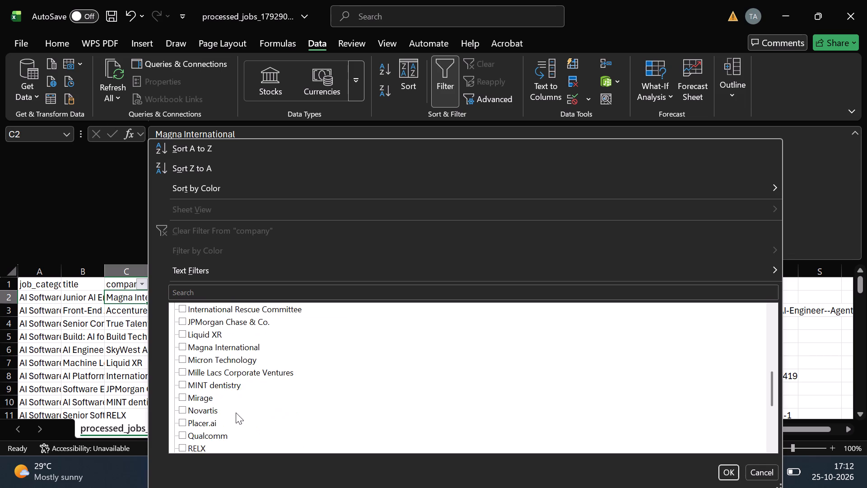
scroll(236, 413, "down", 4)
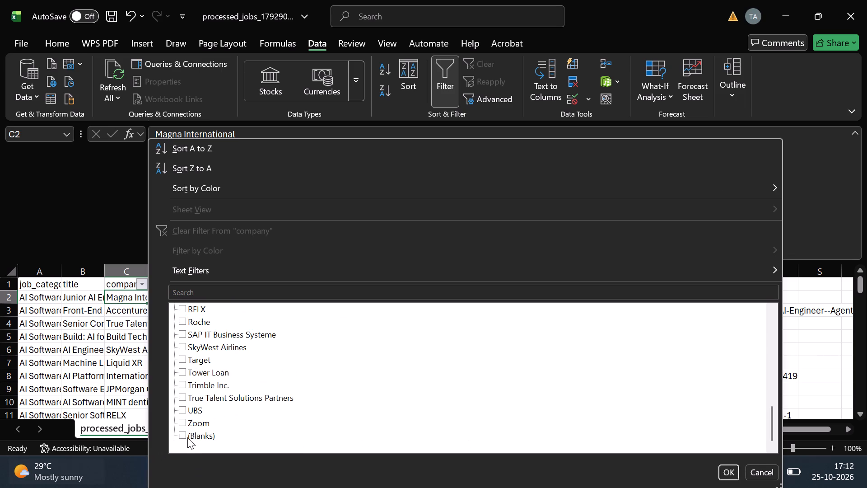
left_click(187, 437)
left_click(730, 475)
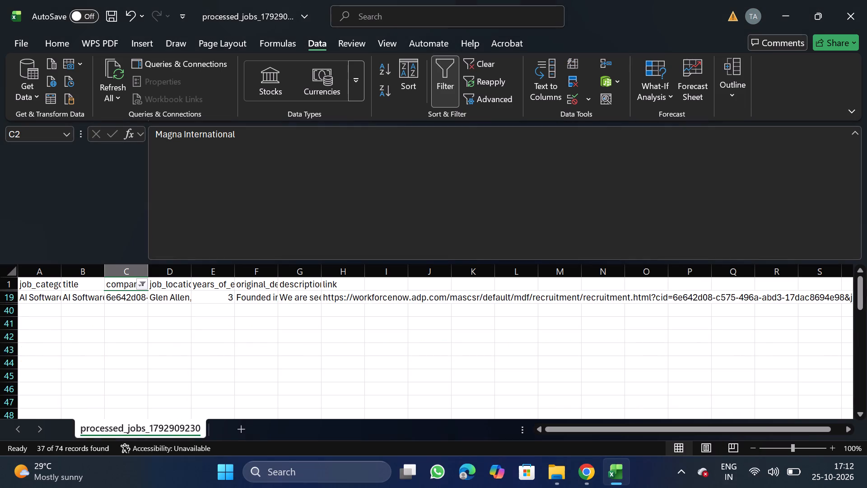
Delete the filtered row whose company is an ID code, and remove the filter from the company column.
left_click(2, 296)
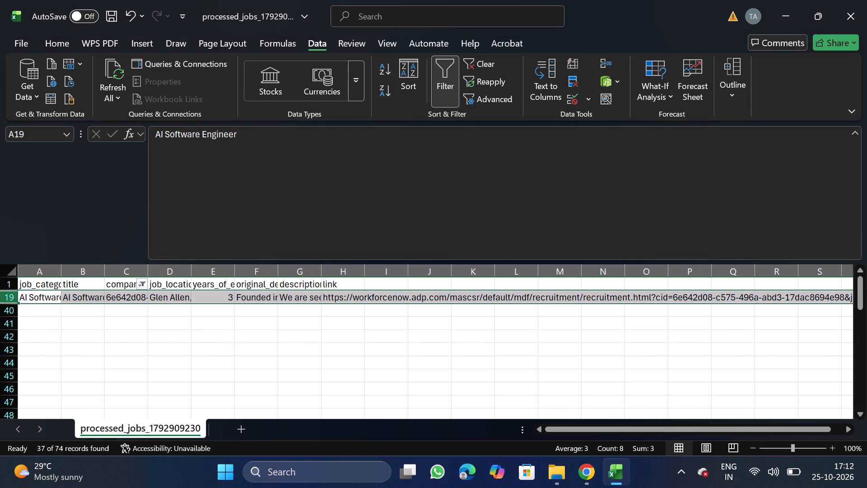
right_click(44, 302)
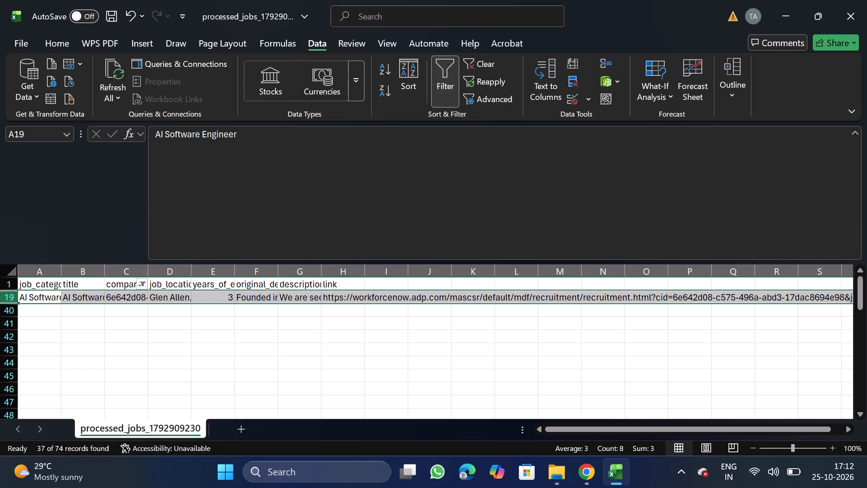
right_click(55, 298)
left_click(126, 190)
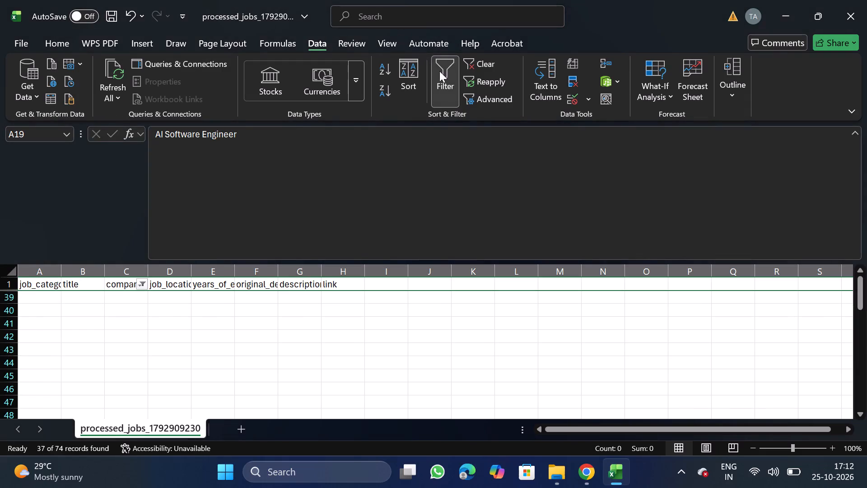
left_click(439, 71)
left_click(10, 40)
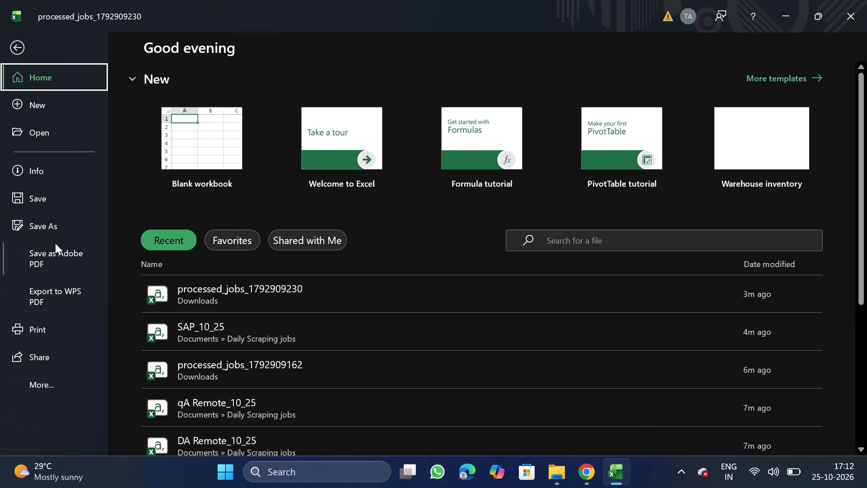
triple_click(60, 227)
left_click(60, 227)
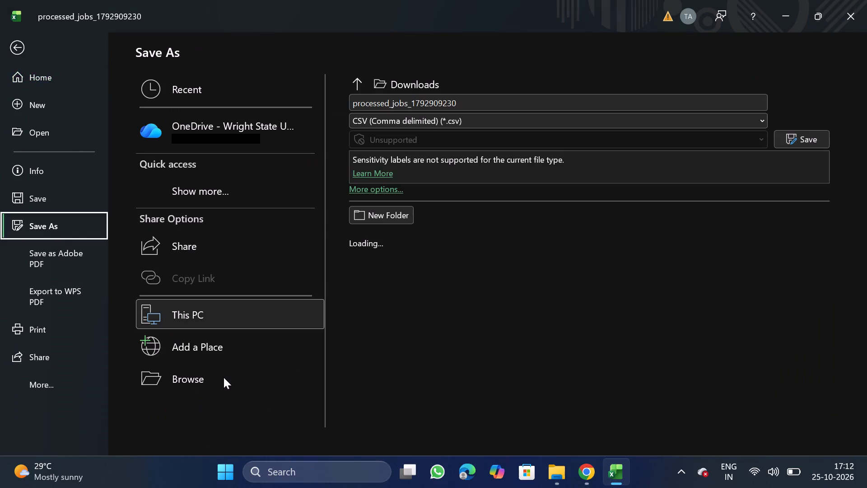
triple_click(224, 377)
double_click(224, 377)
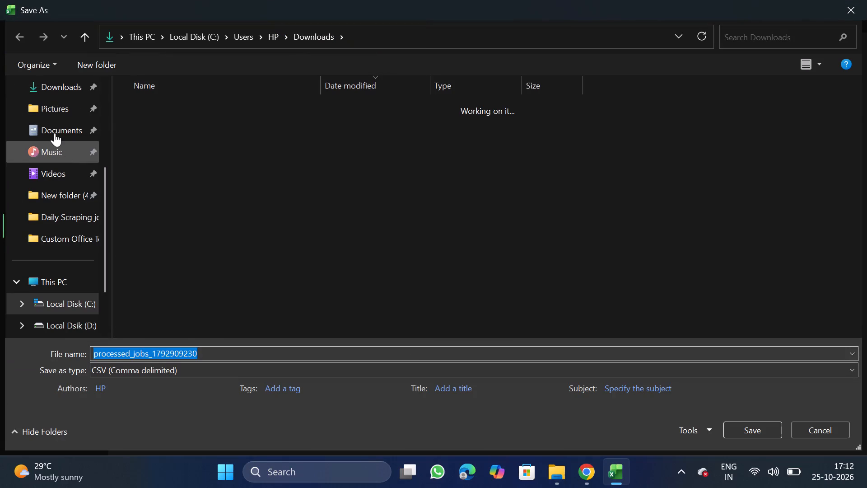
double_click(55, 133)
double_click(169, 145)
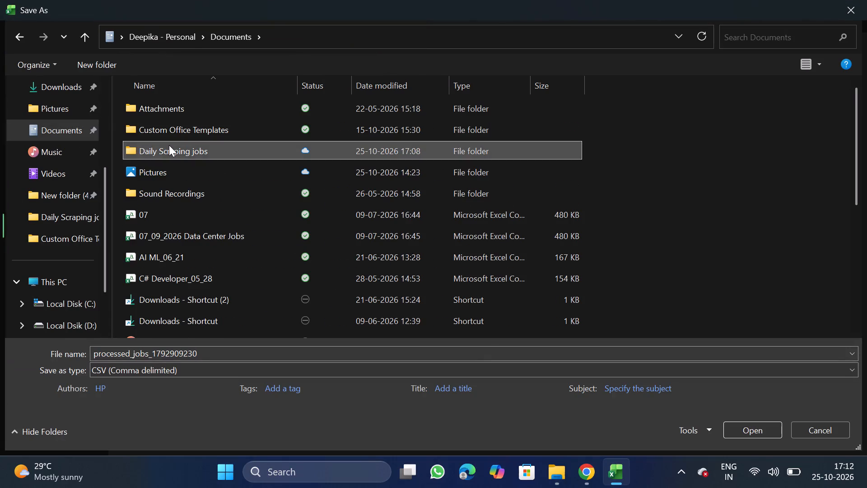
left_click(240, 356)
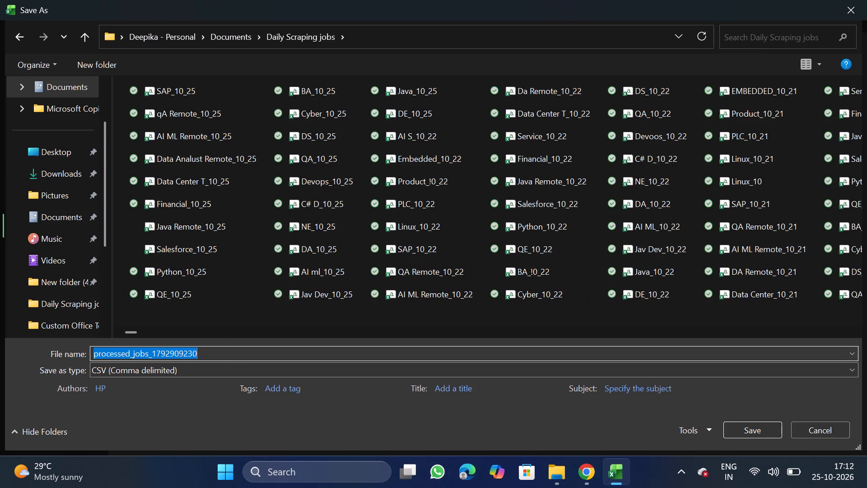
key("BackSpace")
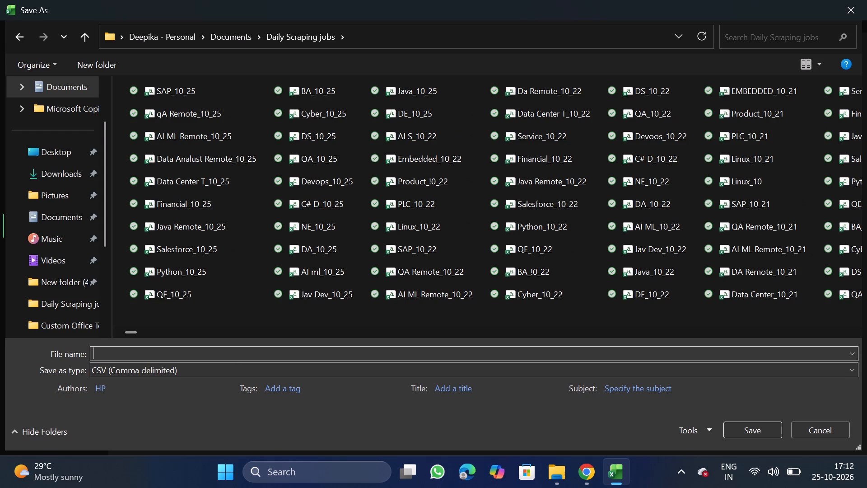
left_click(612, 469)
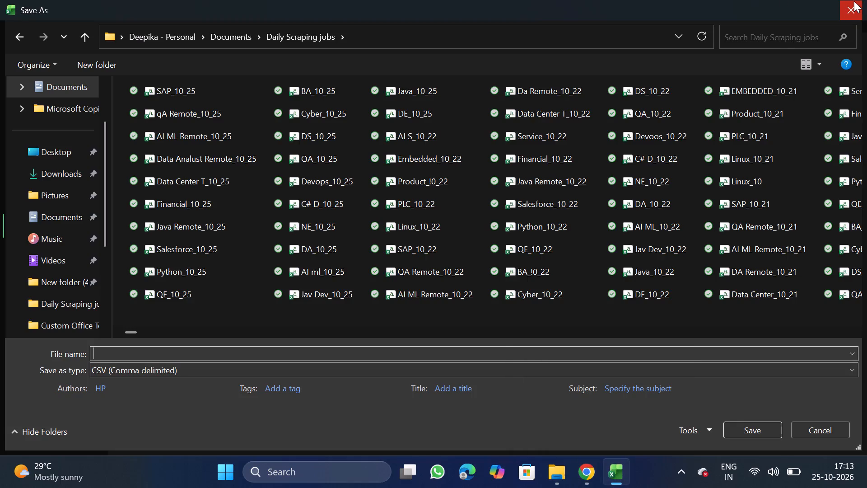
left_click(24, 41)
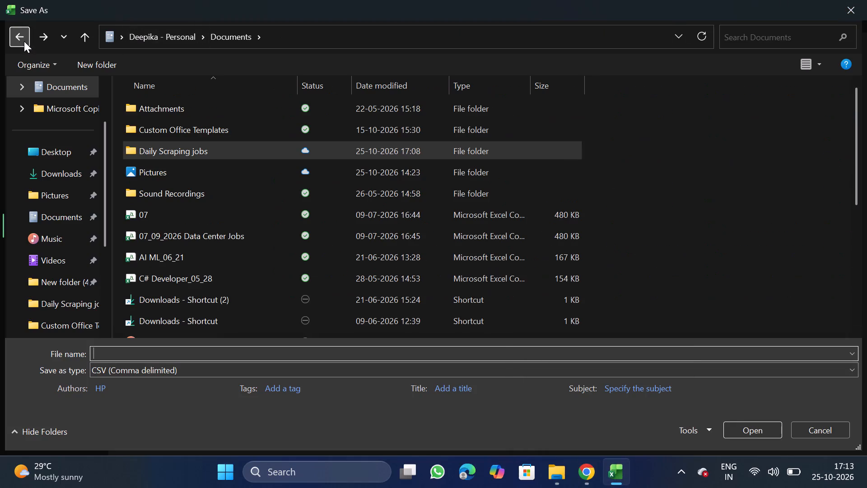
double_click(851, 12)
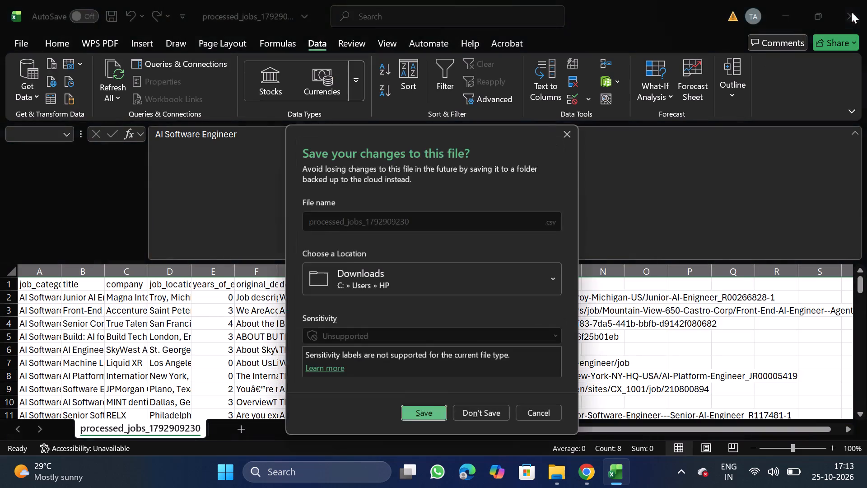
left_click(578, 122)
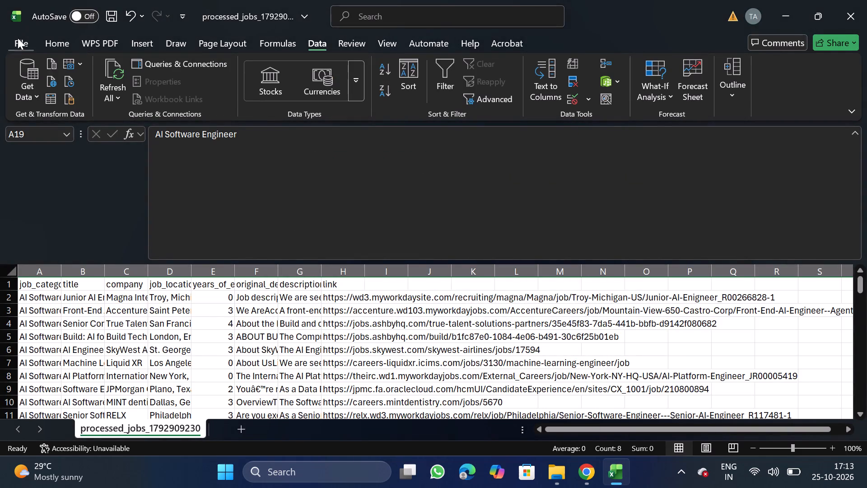
Start saving the cleaned jobs file as a new copy by browsing for a save location.
left_click(17, 53)
left_click(20, 51)
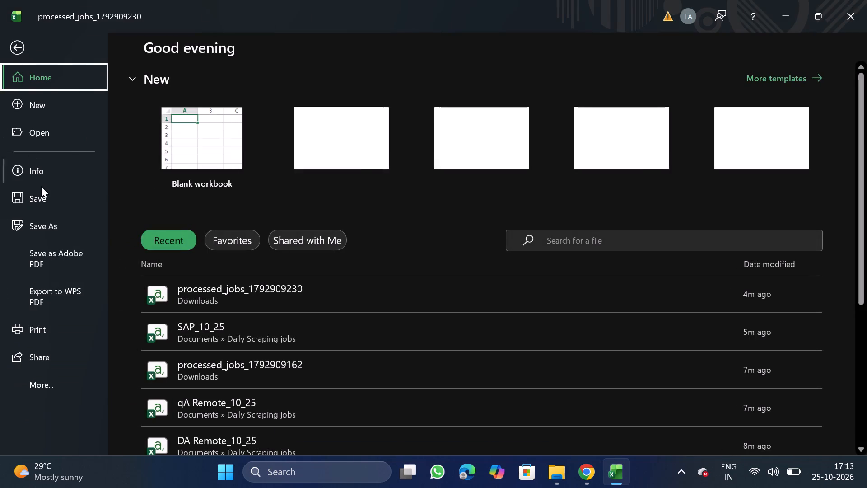
triple_click(56, 235)
double_click(56, 235)
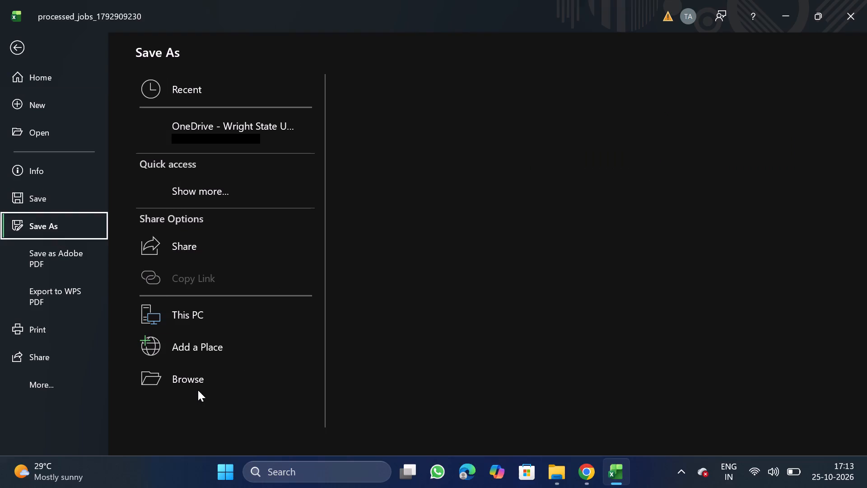
left_click(198, 390)
left_click_drag(198, 390, 194, 384)
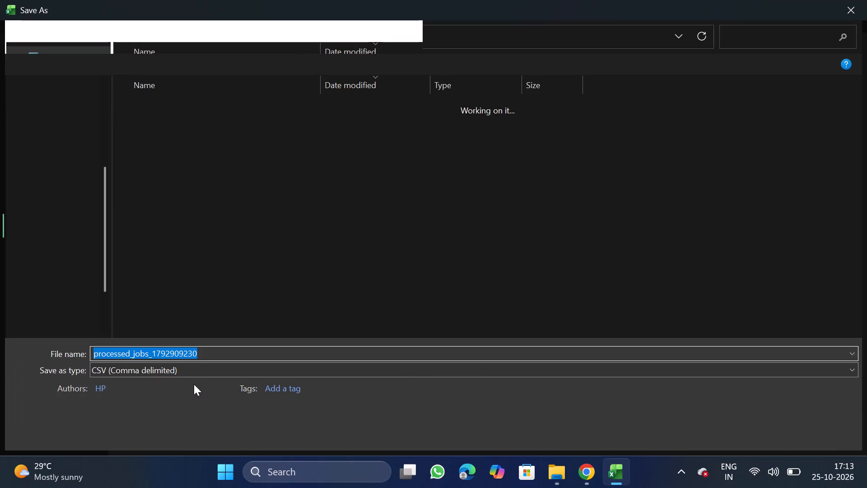
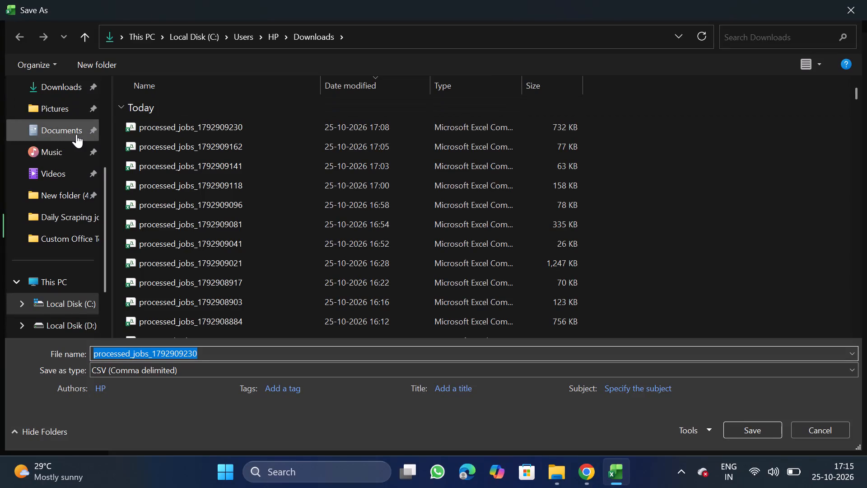
Save the cleaned CSV as AI S_10_25 in the Daily Scraping jobs folder under Documents.
double_click(76, 134)
double_click(194, 151)
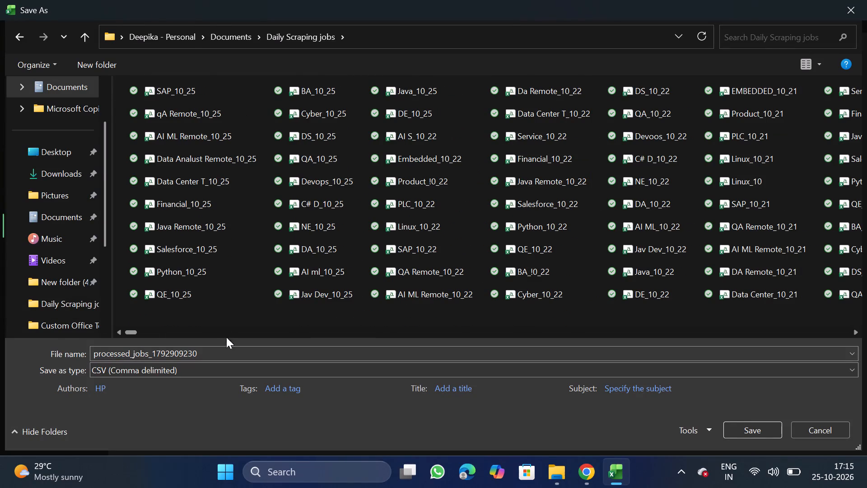
left_click(239, 350)
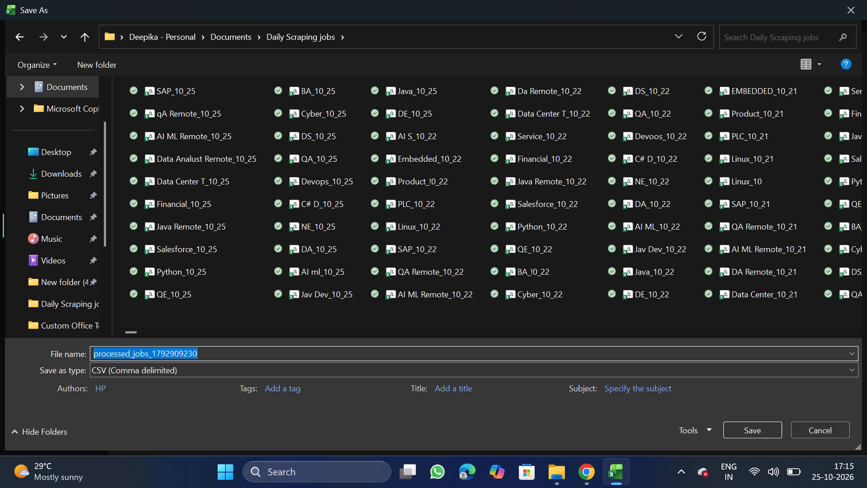
key("BackSpace")
key("BackSpace")
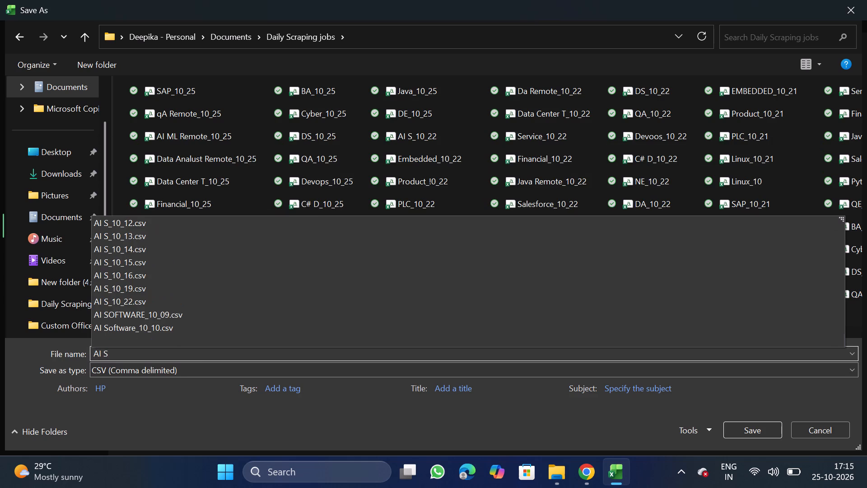
type("_10_25")
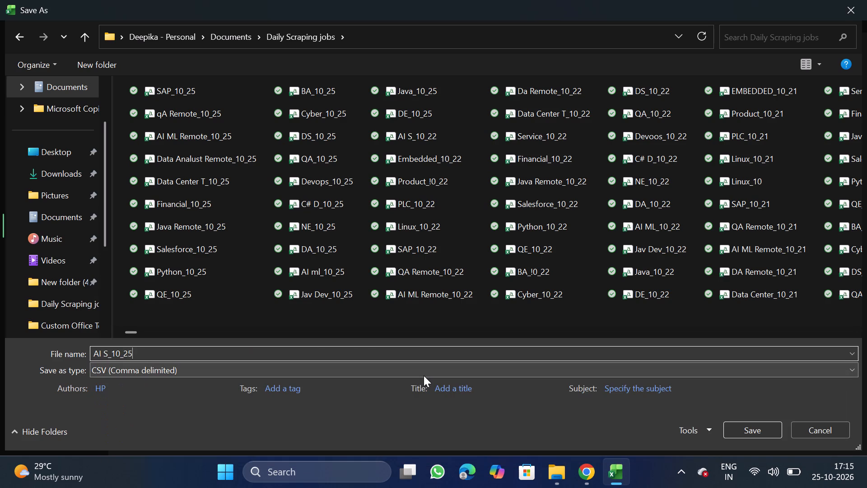